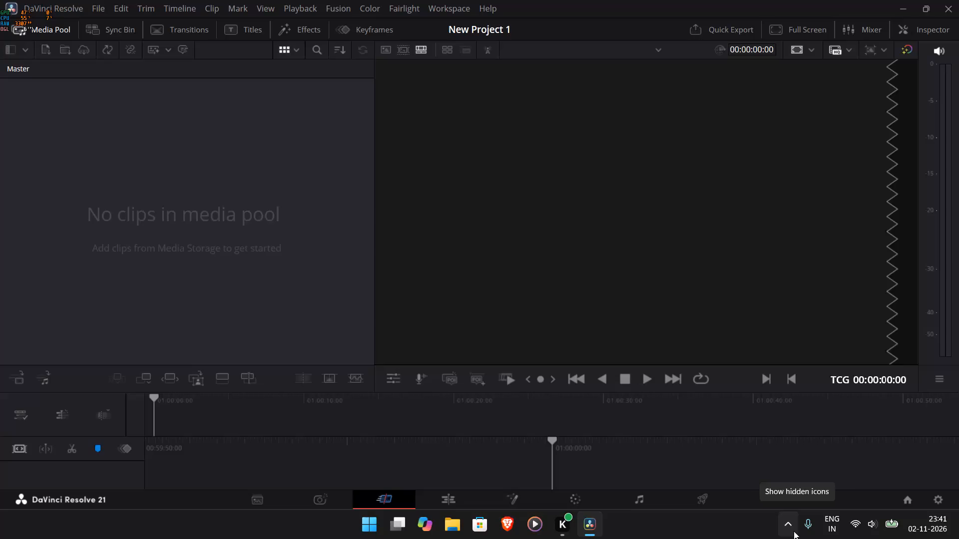
# Close the hardware-monitoring overlay app running in the system tray.
pyautogui.click(794, 531)
pyautogui.rightClick(765, 456)
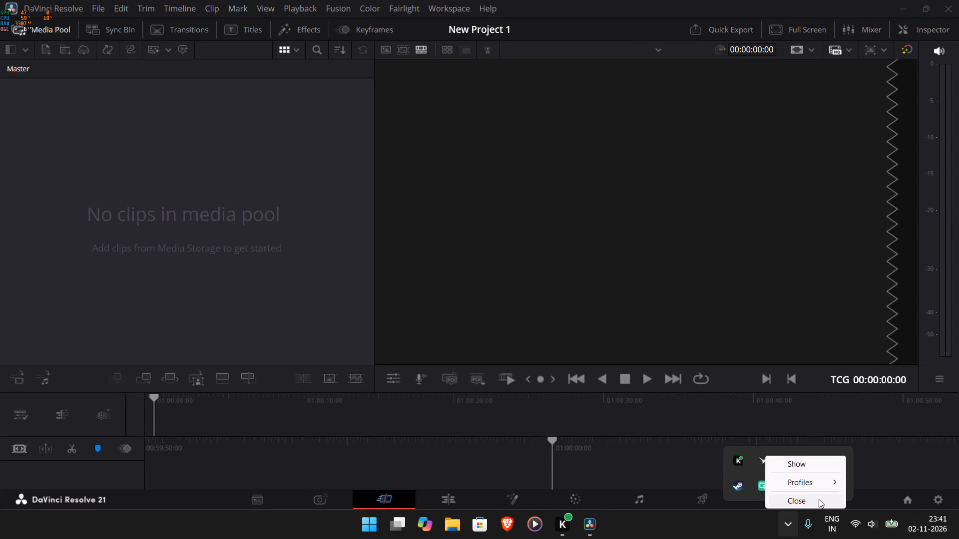
pyautogui.click(785, 518)
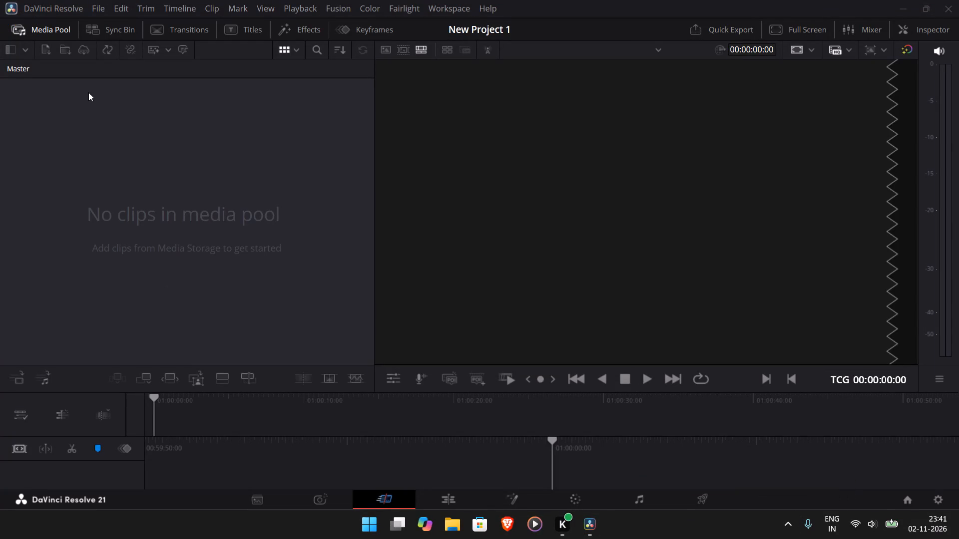
pyautogui.click(96, 6)
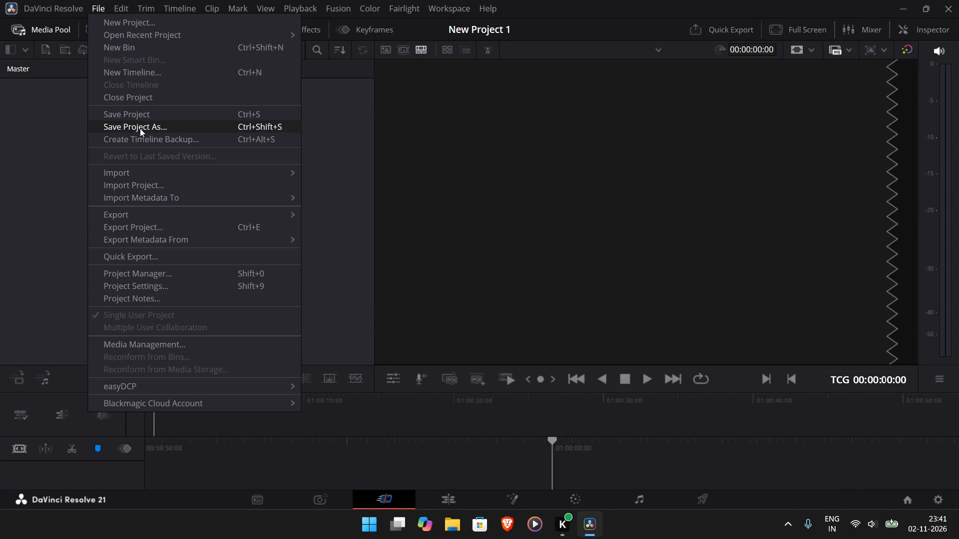
pyautogui.click(368, 188)
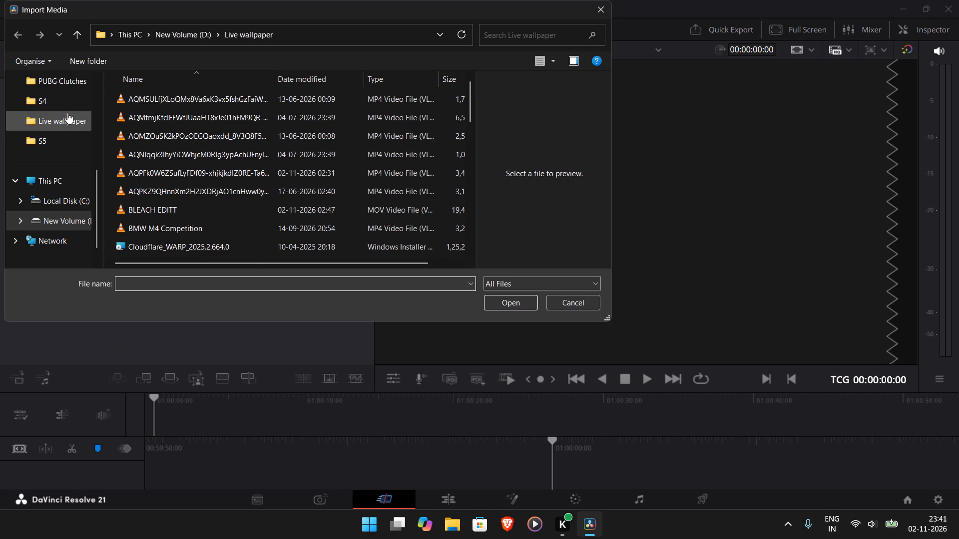
pyautogui.click(67, 84)
pyautogui.scroll(1, 65, 140)
pyautogui.click(60, 115)
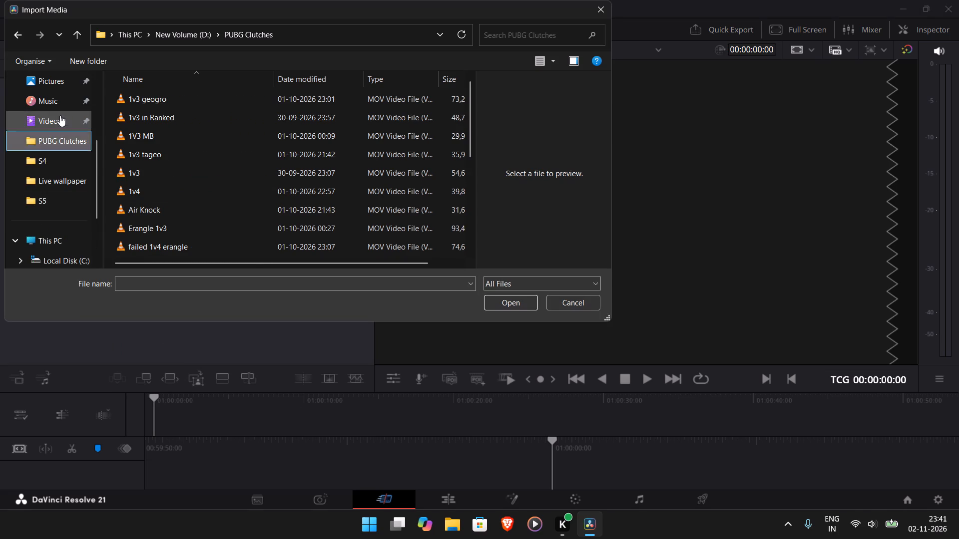
pyautogui.scroll(-20, 216, 158)
pyautogui.scroll(-4, 216, 158)
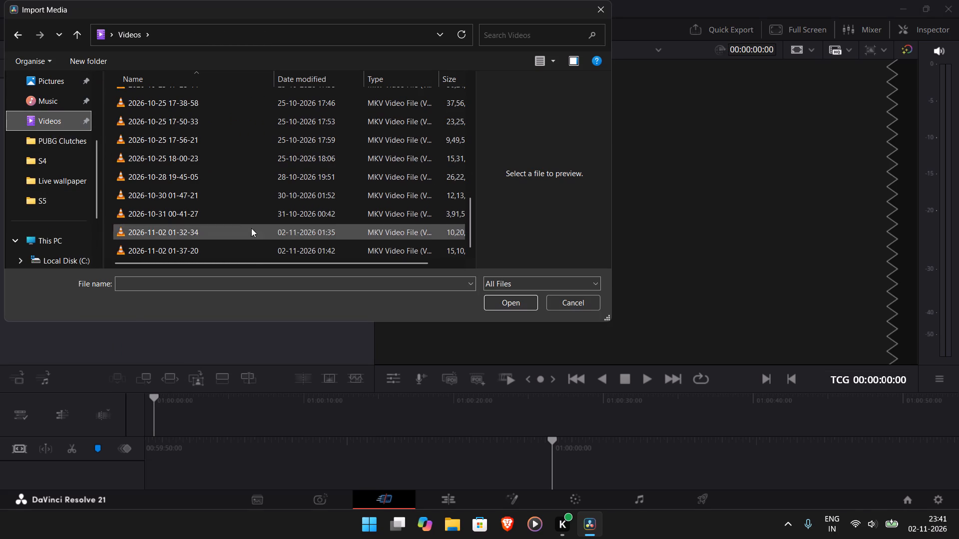
pyautogui.click(256, 250)
pyautogui.moveTo(605, 321); pyautogui.dragTo(627, 340)
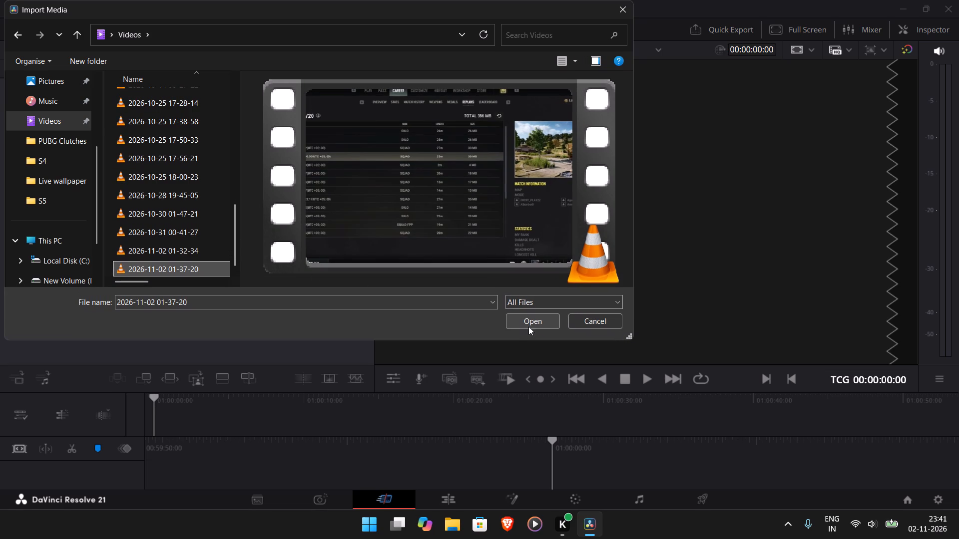
pyautogui.click(523, 323)
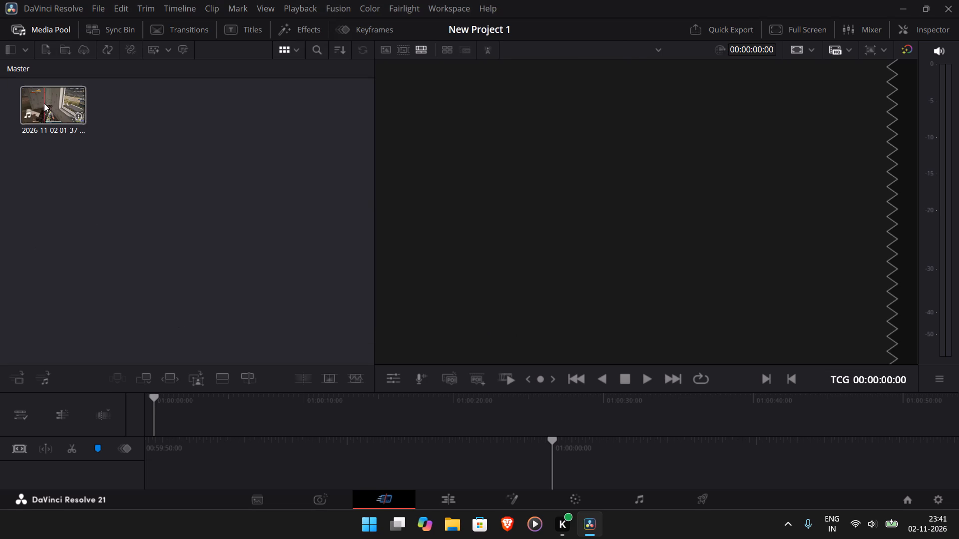
pyautogui.click(44, 102)
pyautogui.moveTo(45, 101); pyautogui.dragTo(157, 416)
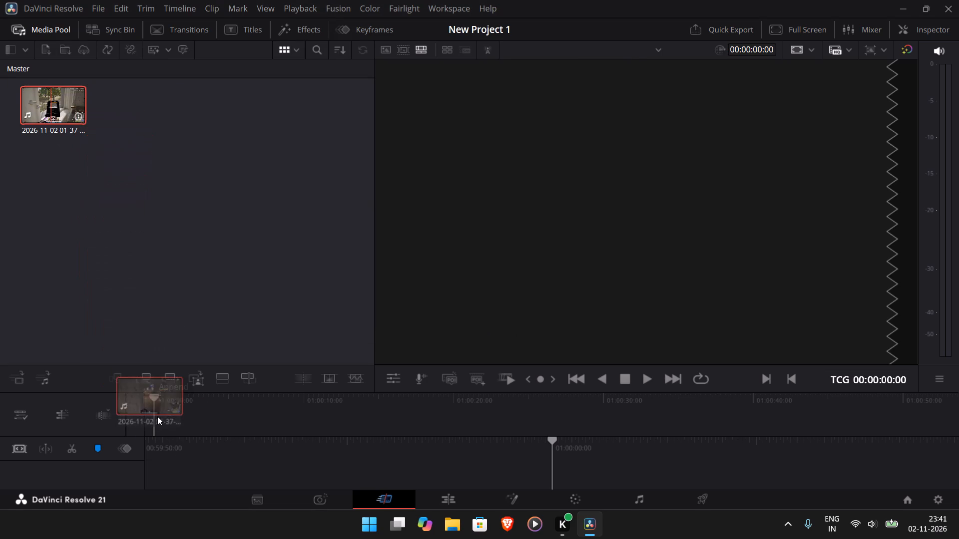
pyautogui.moveTo(157, 416); pyautogui.dragTo(164, 416)
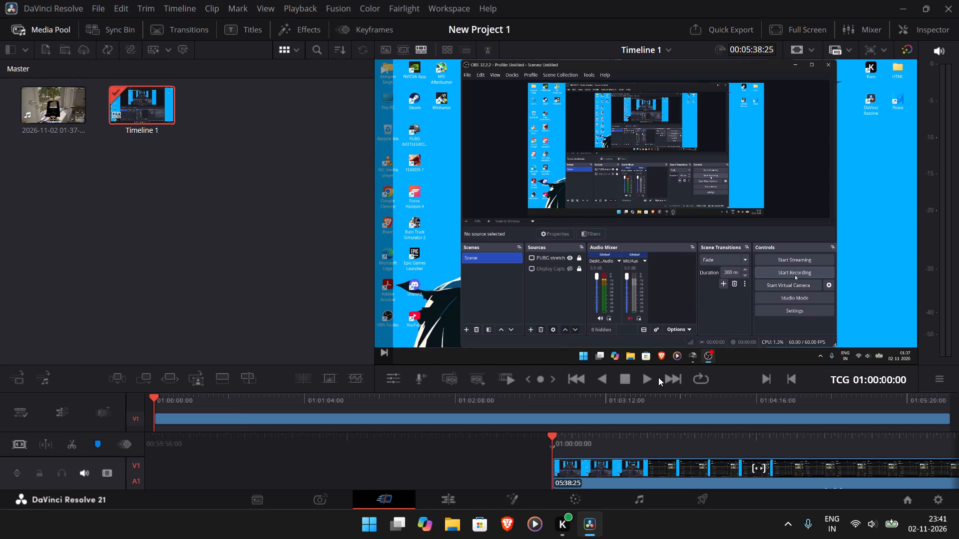
# Find the start of the first gameplay highlight after the PUBG loading screen and split the clip at 01:00:16:48.
pyautogui.click(647, 380)
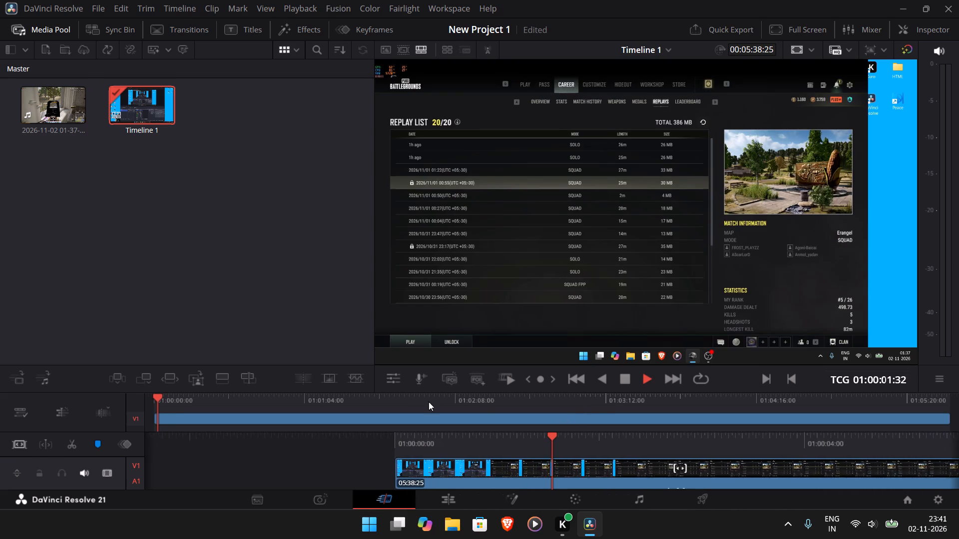
pyautogui.click(184, 401)
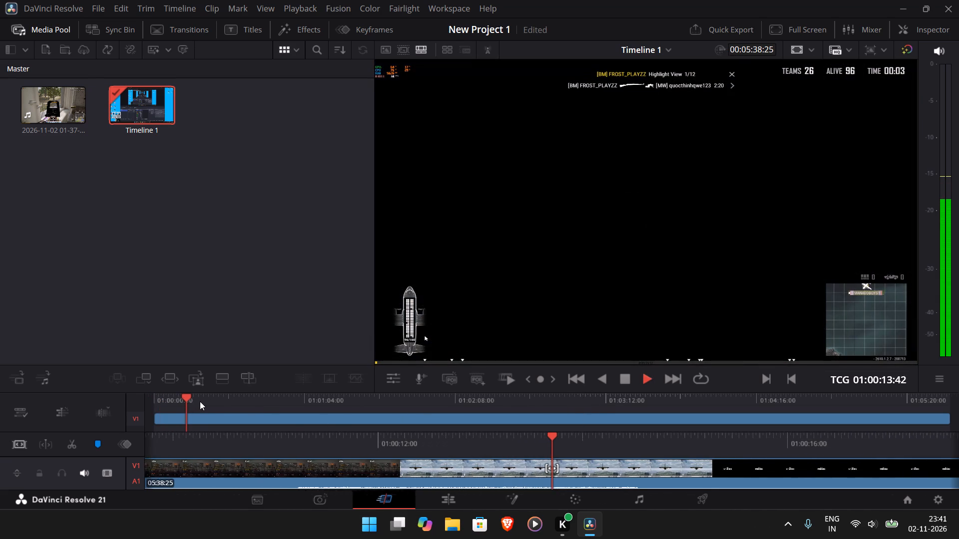
pyautogui.click(623, 380)
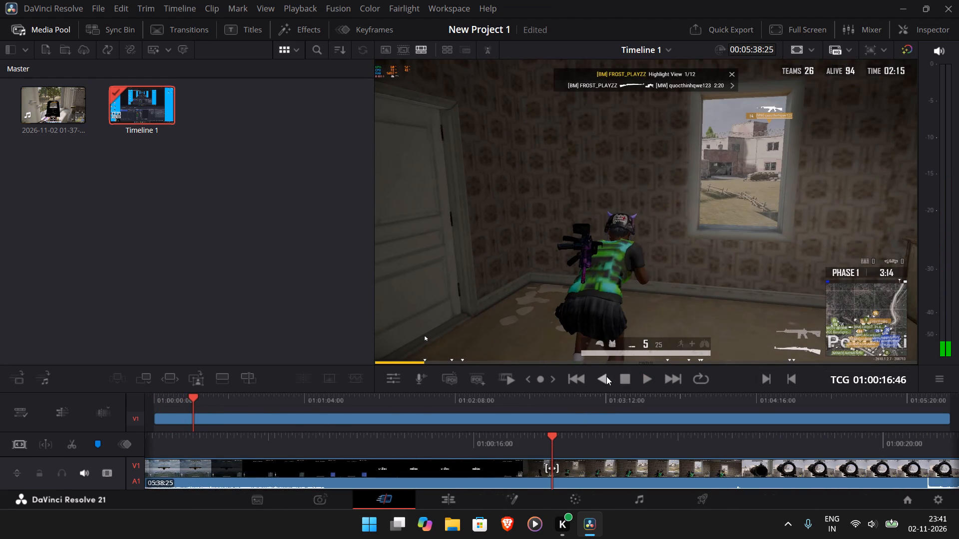
pyautogui.click(641, 379)
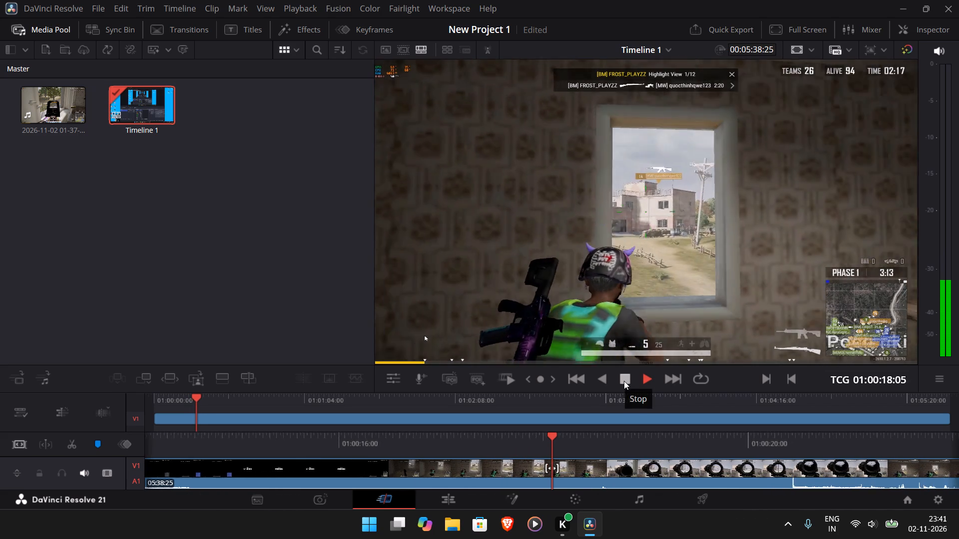
pyautogui.click(602, 378)
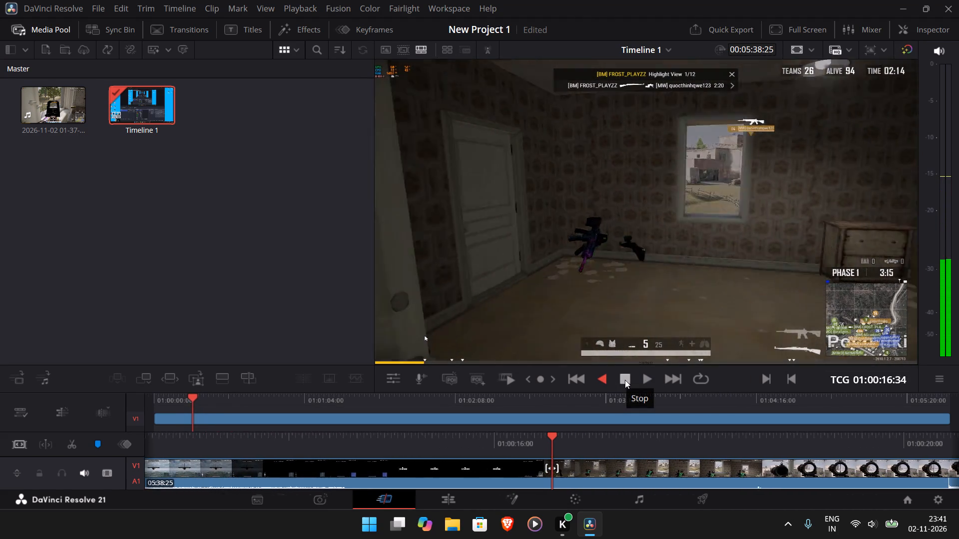
pyautogui.click(625, 380)
pyautogui.click(645, 381)
pyautogui.click(624, 380)
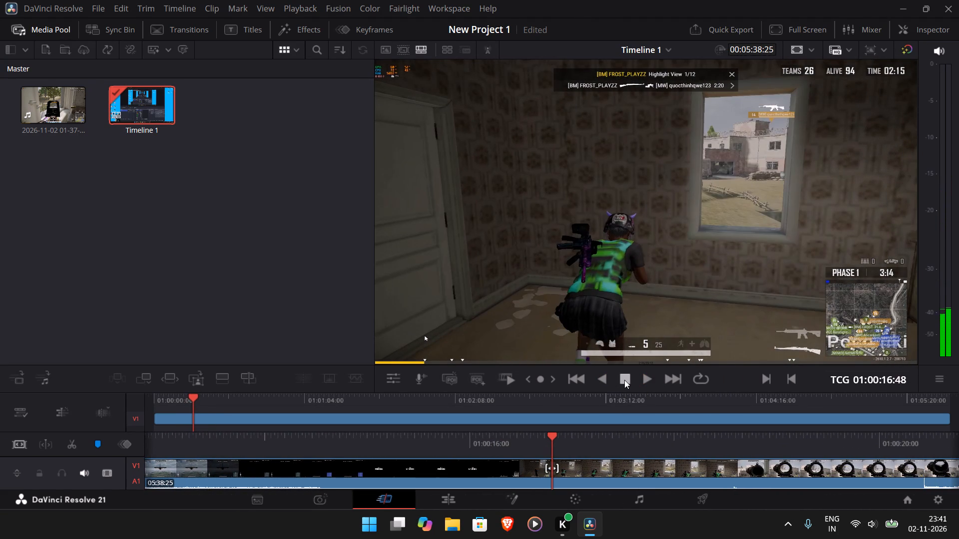
pyautogui.click(74, 450)
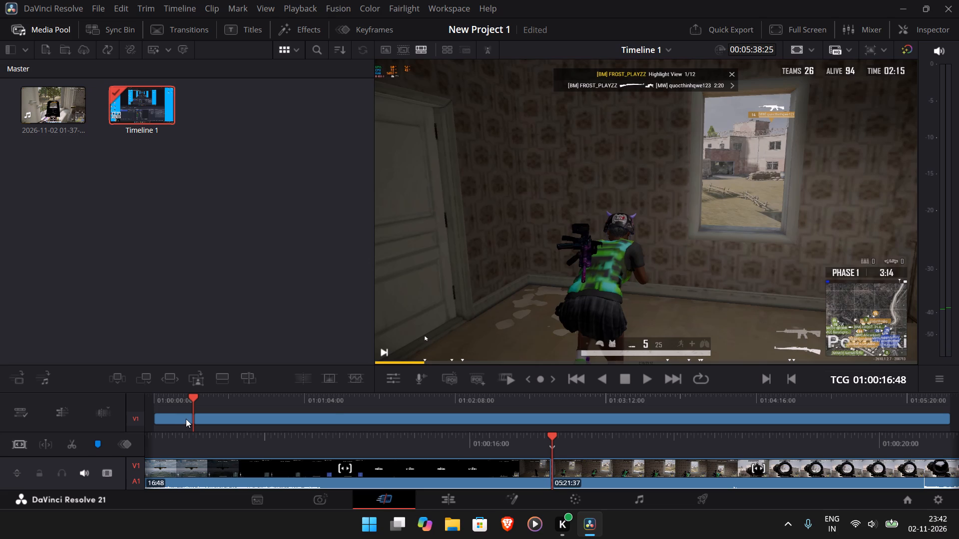
# Cut the opening segment before the split out of the timeline.
pyautogui.click(180, 422)
pyautogui.rightClick(180, 422)
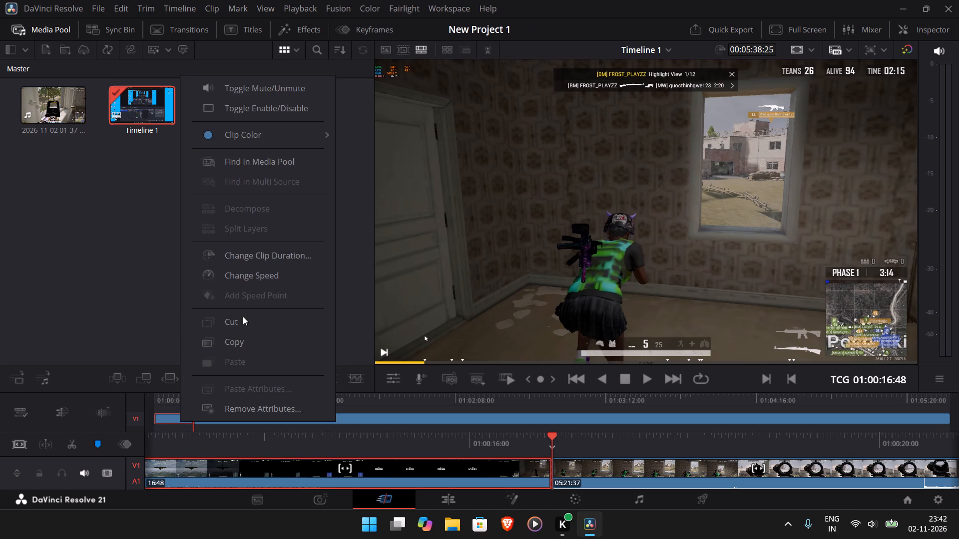
pyautogui.click(245, 326)
# Play through the remaining footage to the end of the Dog3sh kill highlight and split the clip at 01:00:57:42.
pyautogui.click(646, 382)
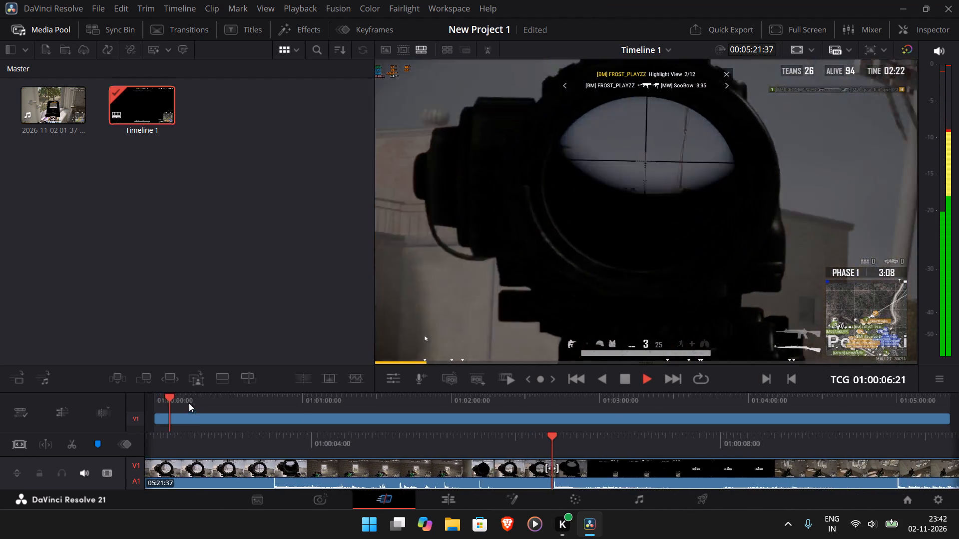
pyautogui.click(193, 401)
pyautogui.click(221, 400)
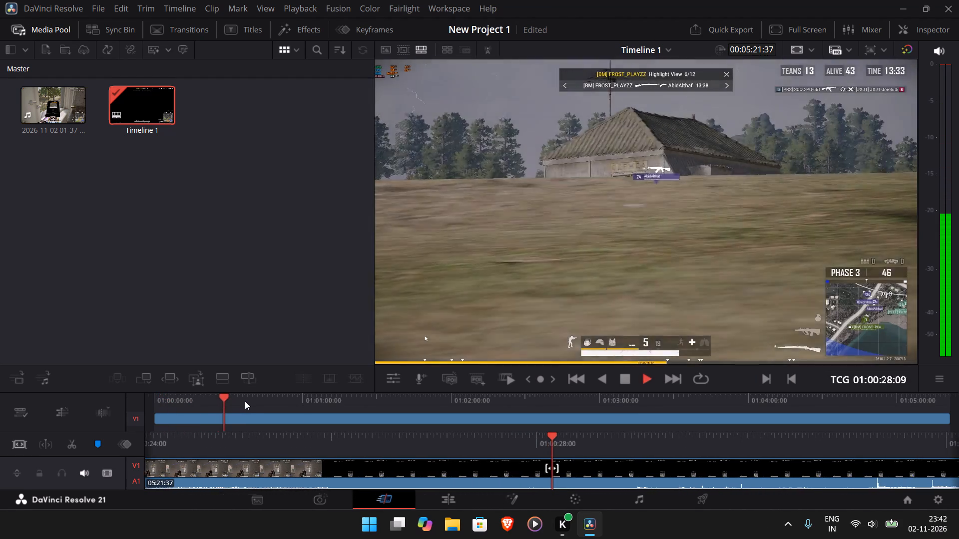
pyautogui.click(246, 401)
pyautogui.click(275, 400)
pyautogui.click(327, 399)
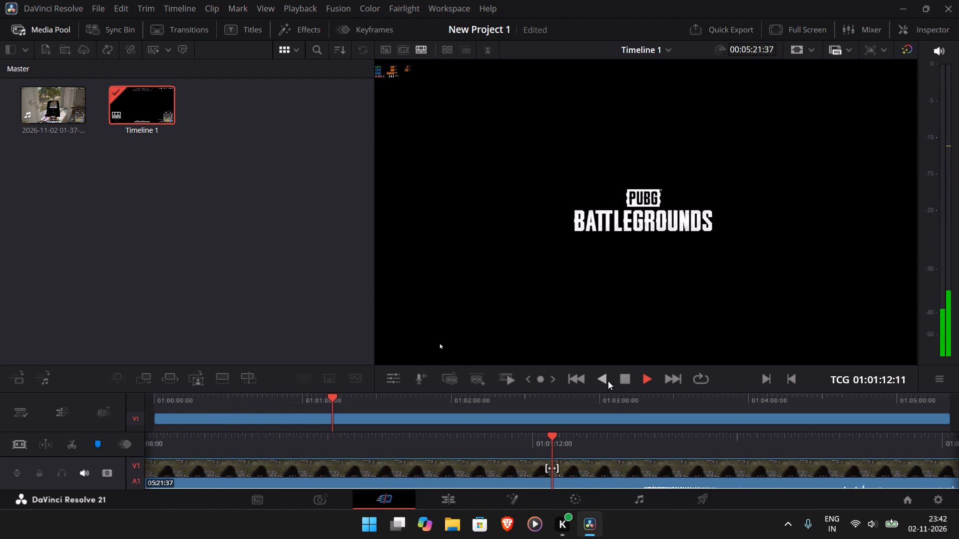
pyautogui.click(604, 377)
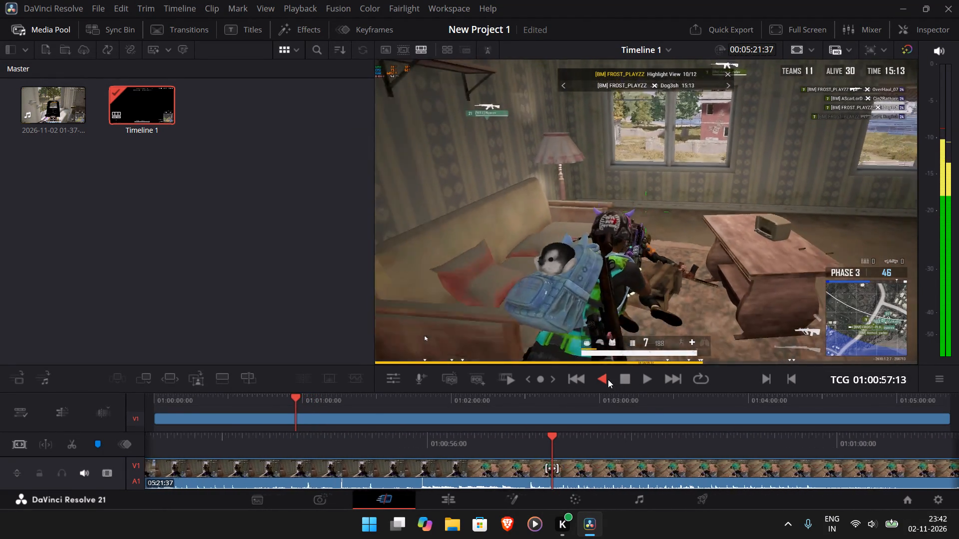
pyautogui.click(647, 380)
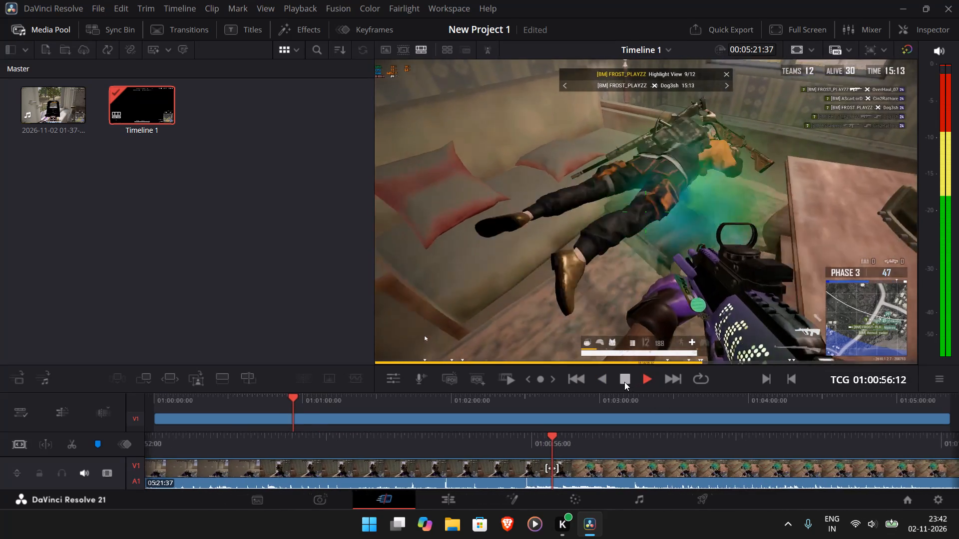
pyautogui.click(624, 382)
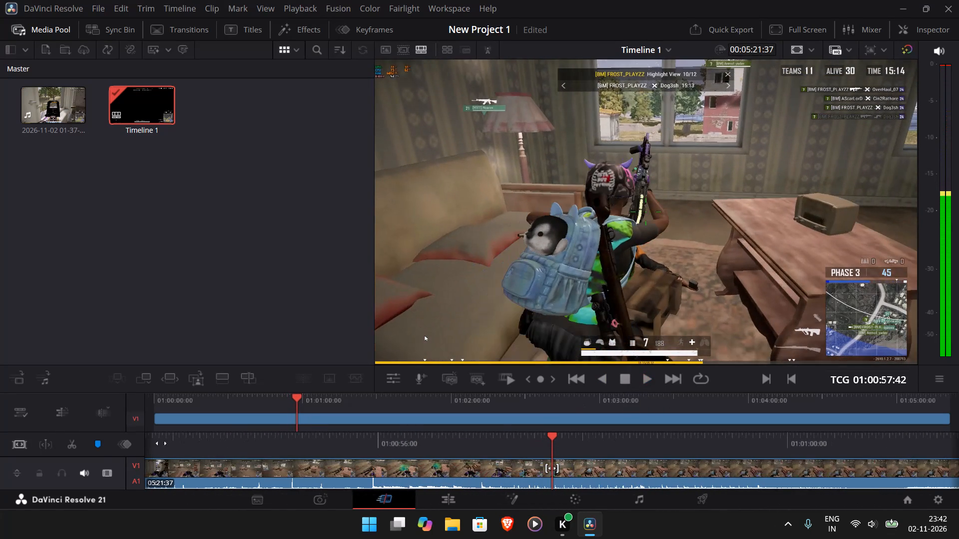
pyautogui.click(79, 450)
# Locate where gameplay resumes after the loading screen and split the clip at 01:01:21:25.
pyautogui.click(333, 401)
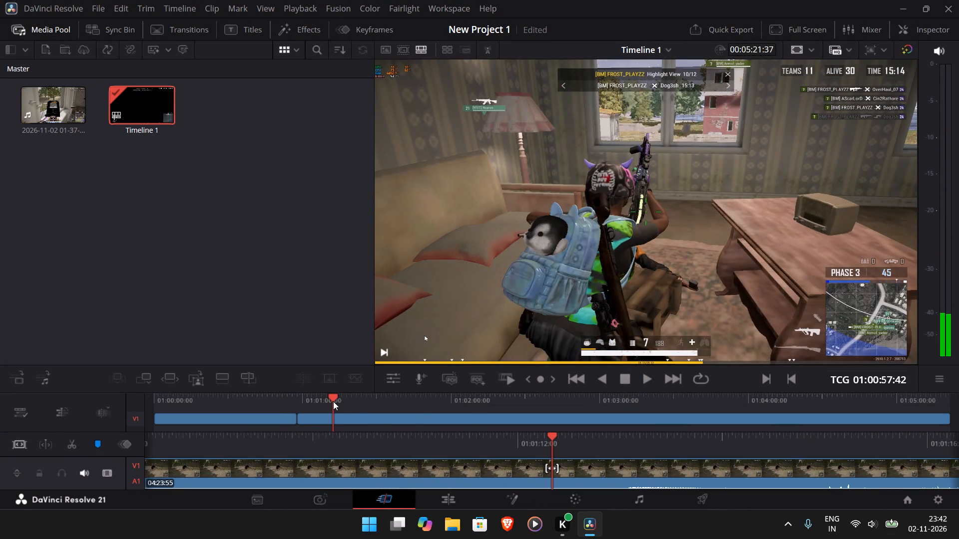
pyautogui.click(355, 399)
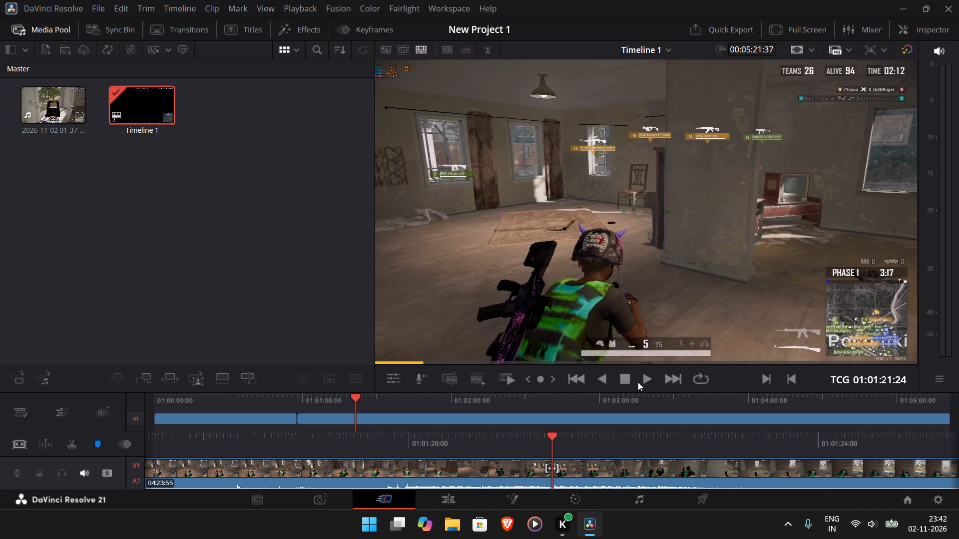
pyautogui.click(641, 383)
pyautogui.click(607, 379)
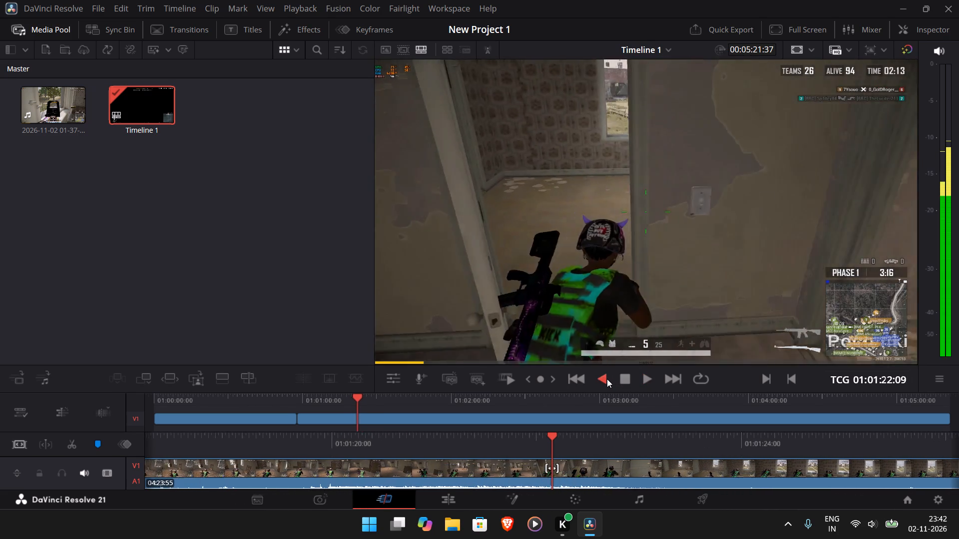
pyautogui.click(626, 379)
pyautogui.click(75, 448)
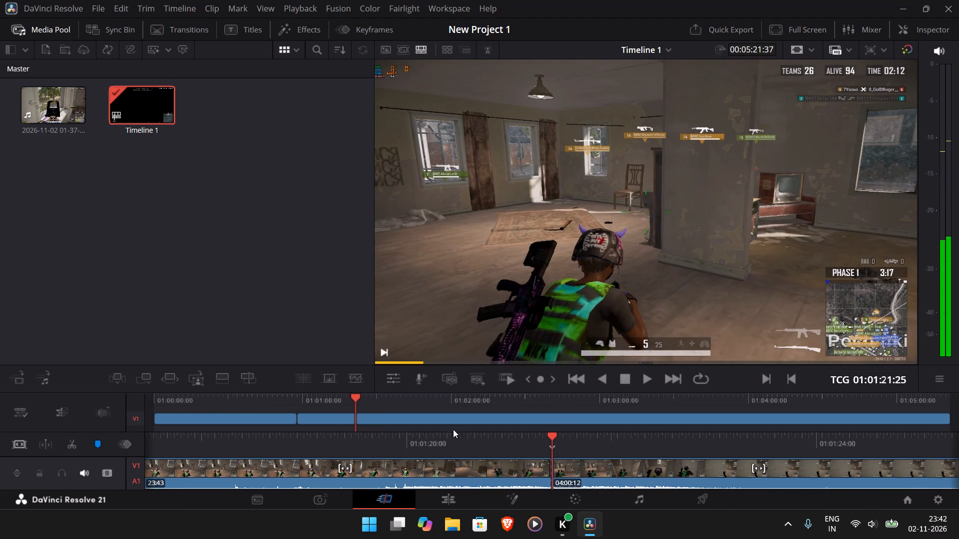
# Cut the 23:43 segment between the last two splits out of the timeline.
pyautogui.click(643, 384)
pyautogui.click(317, 421)
pyautogui.rightClick(317, 421)
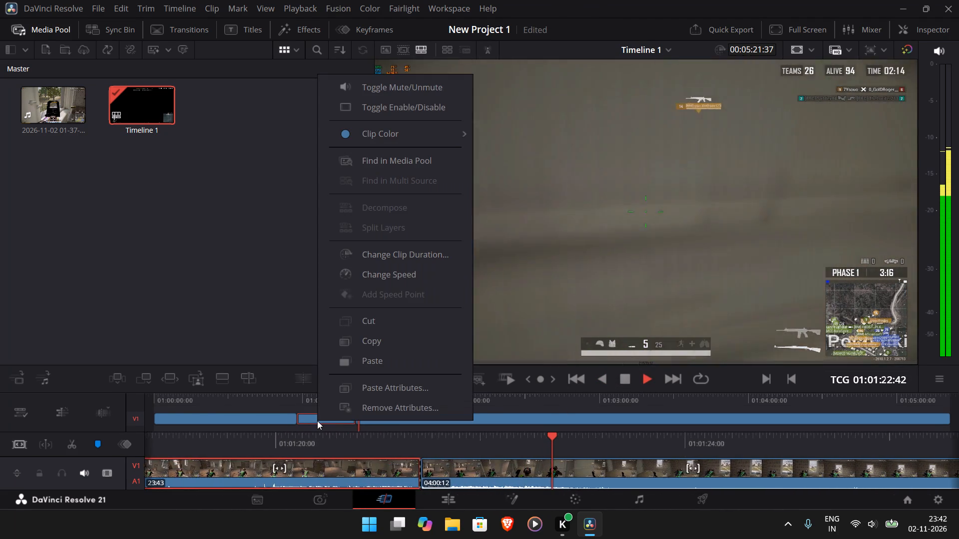
pyautogui.click(369, 326)
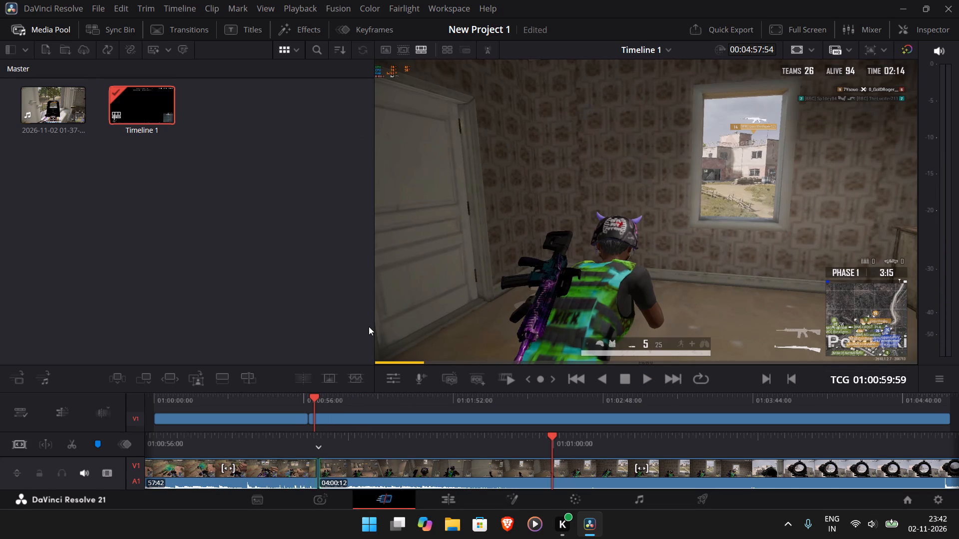
# Play the following gameplay and split the clip at about 01:01:09:00, after the fight in the wallpapered room.
pyautogui.click(647, 383)
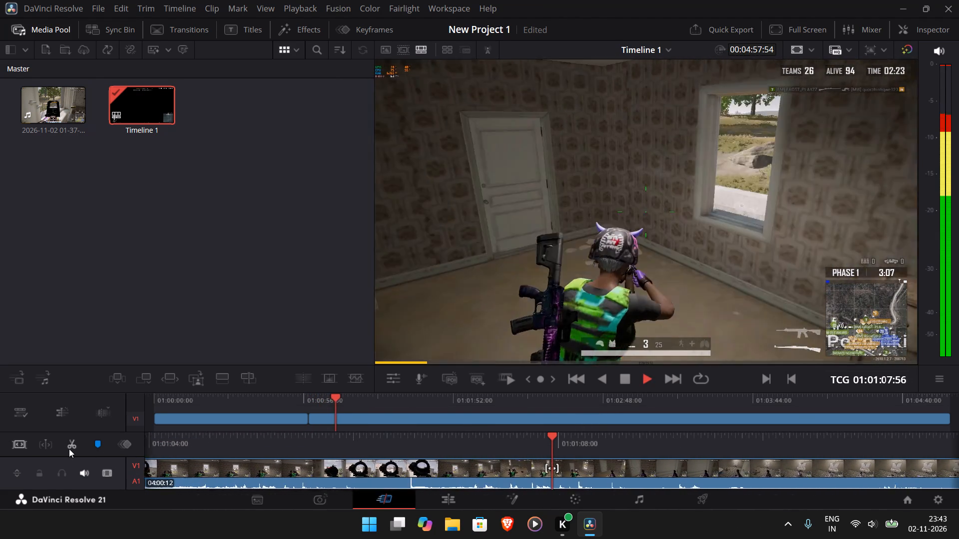
pyautogui.click(69, 449)
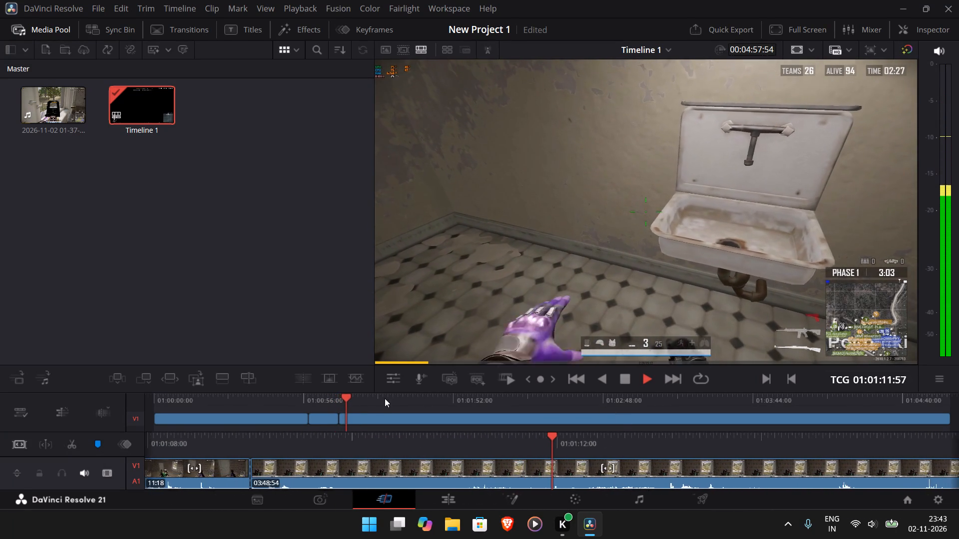
# Skip ahead through the footage and split the clip at about 01:01:40:24.
pyautogui.click(372, 401)
pyautogui.click(396, 398)
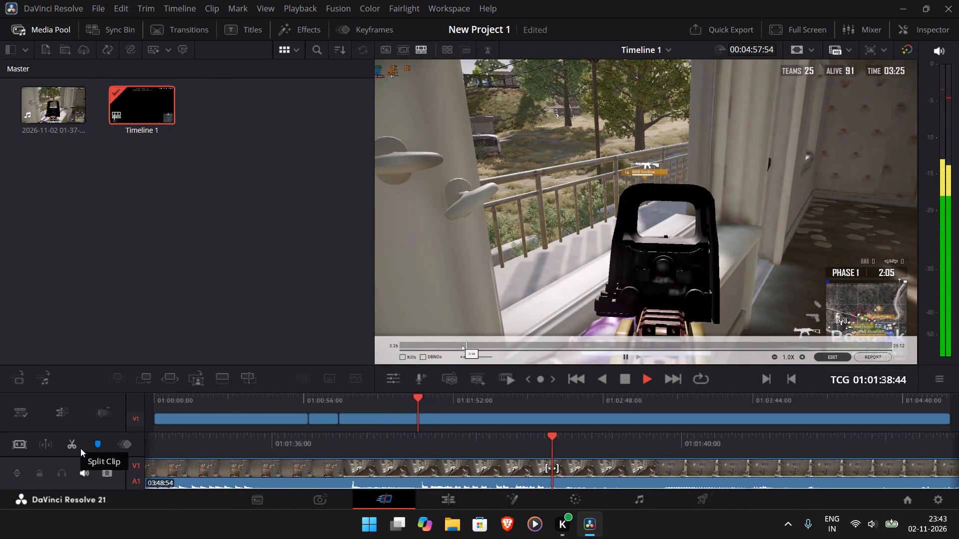
pyautogui.click(80, 448)
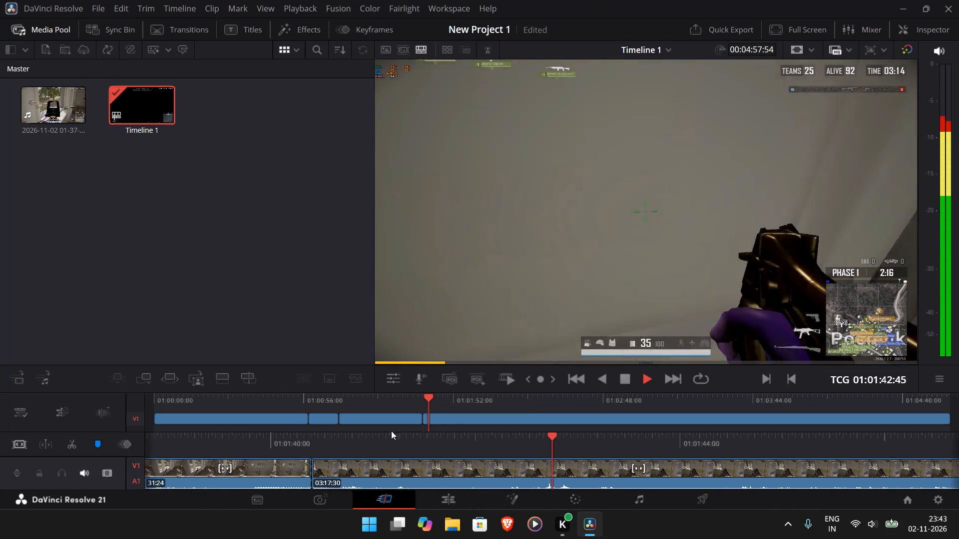
# Cut the 31:24 segment between the last two splits out of the timeline.
pyautogui.click(376, 423)
pyautogui.rightClick(376, 423)
pyautogui.click(430, 326)
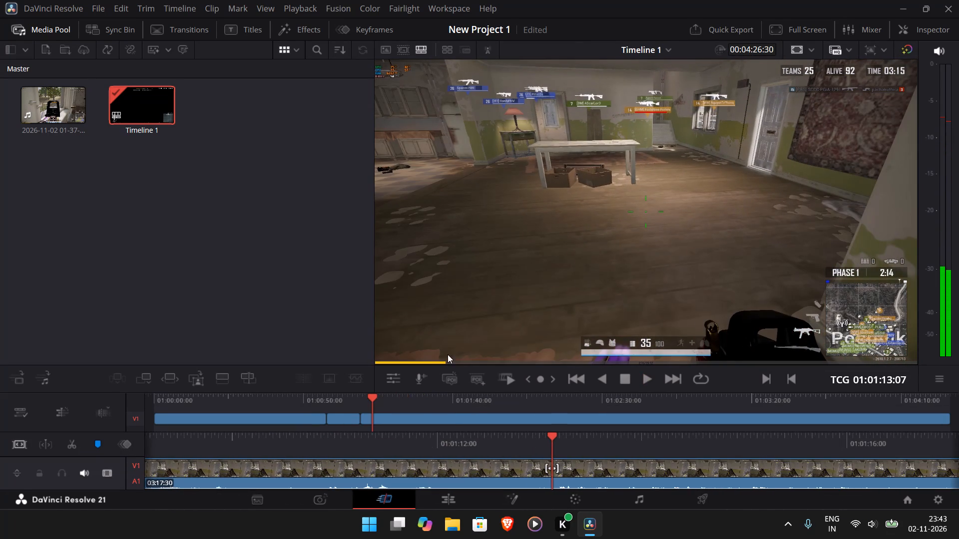
# Play the following house fight and split the clip at about 01:02:04:32, after the last kill in the room.
pyautogui.click(600, 380)
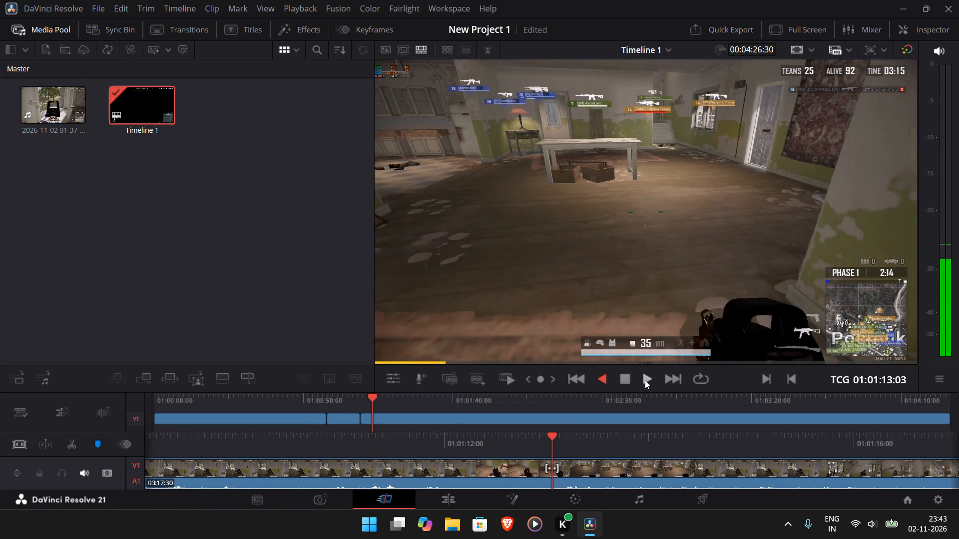
pyautogui.click(645, 380)
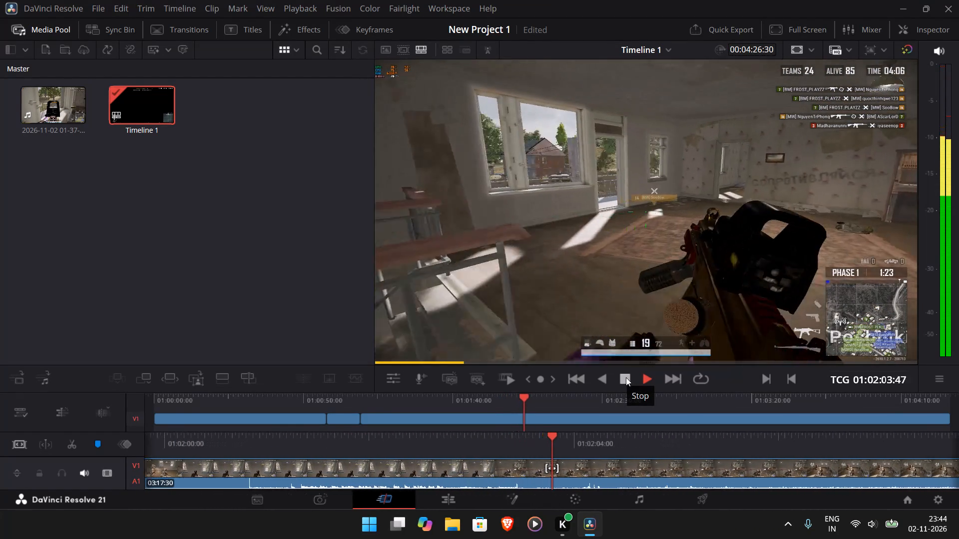
pyautogui.click(626, 377)
pyautogui.click(647, 377)
pyautogui.click(628, 379)
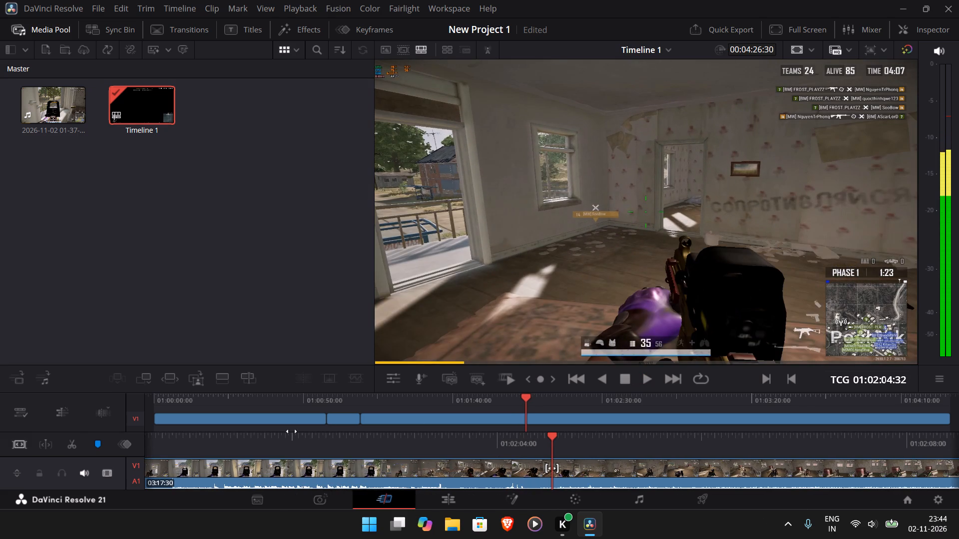
pyautogui.click(74, 445)
# Cut the first clip at the very start out of the timeline.
pyautogui.click(649, 380)
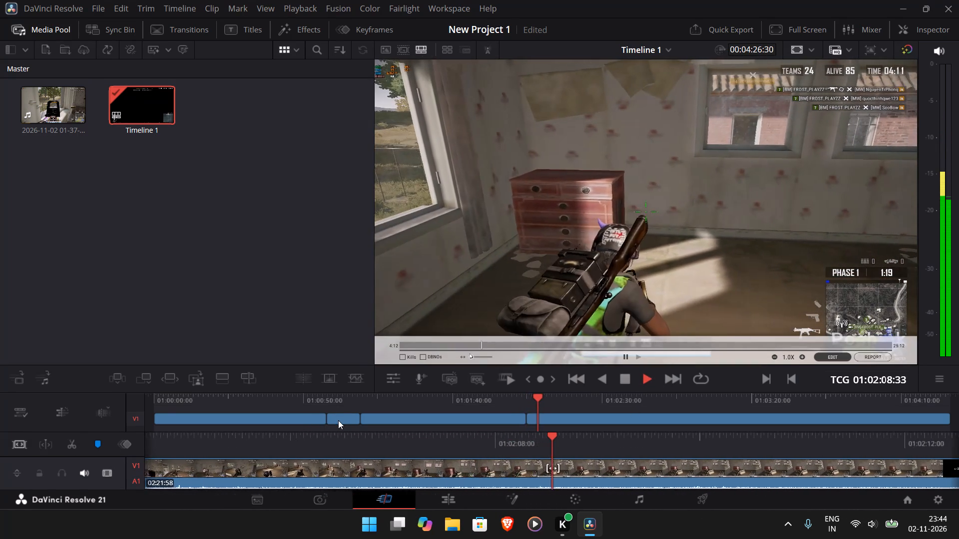
pyautogui.click(269, 421)
pyautogui.rightClick(269, 421)
pyautogui.click(325, 317)
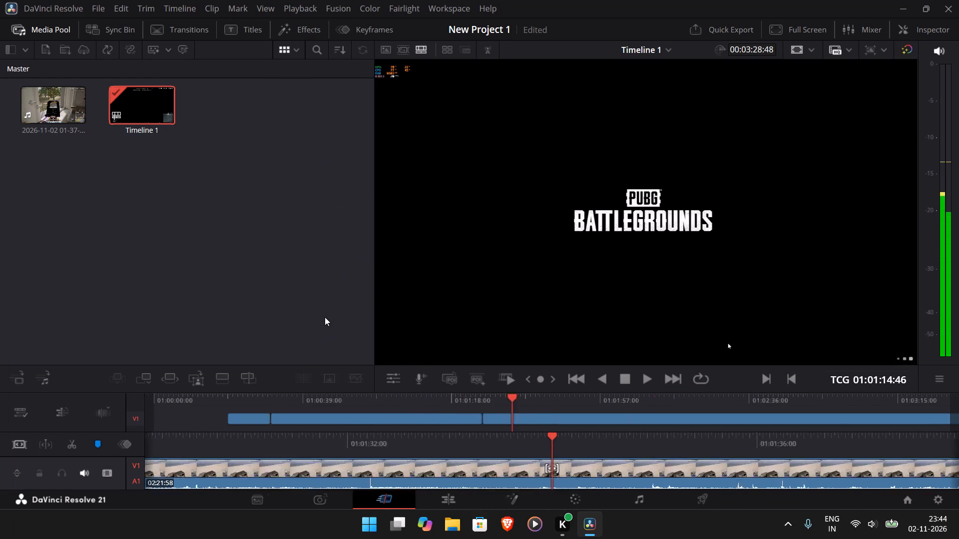
# Split the clip at about 01:01:28:58, once the player has left the jeep on the beach, and cut the 22:08 segment before it.
pyautogui.click(645, 379)
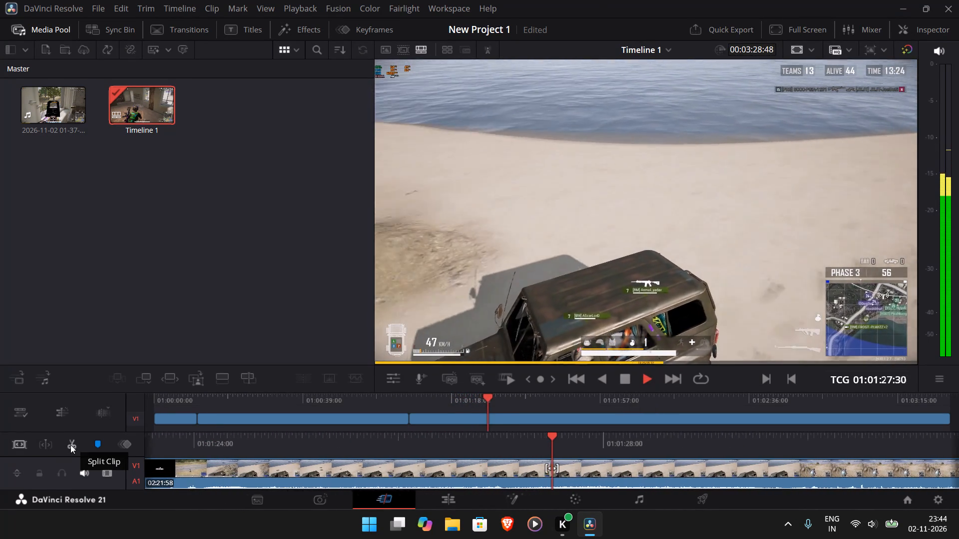
pyautogui.click(70, 445)
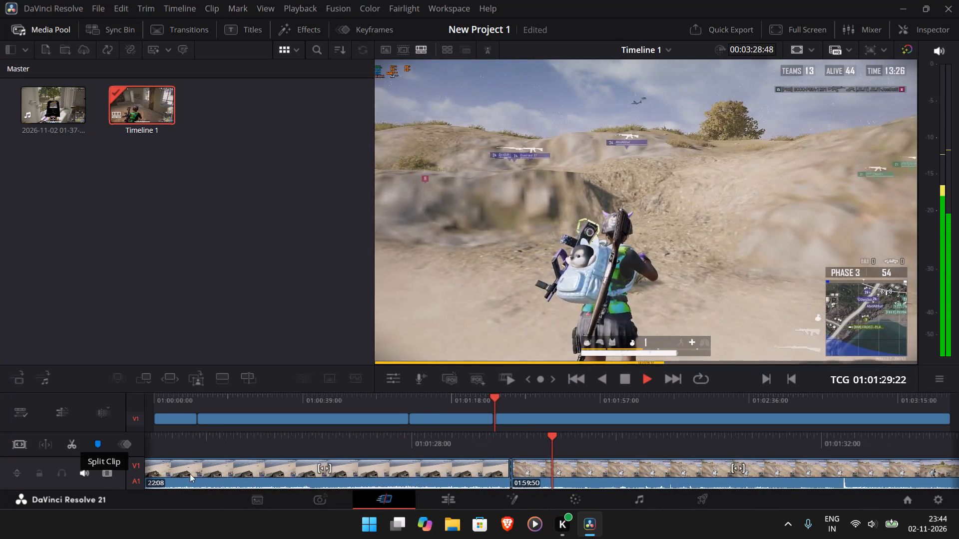
pyautogui.click(439, 420)
pyautogui.rightClick(439, 420)
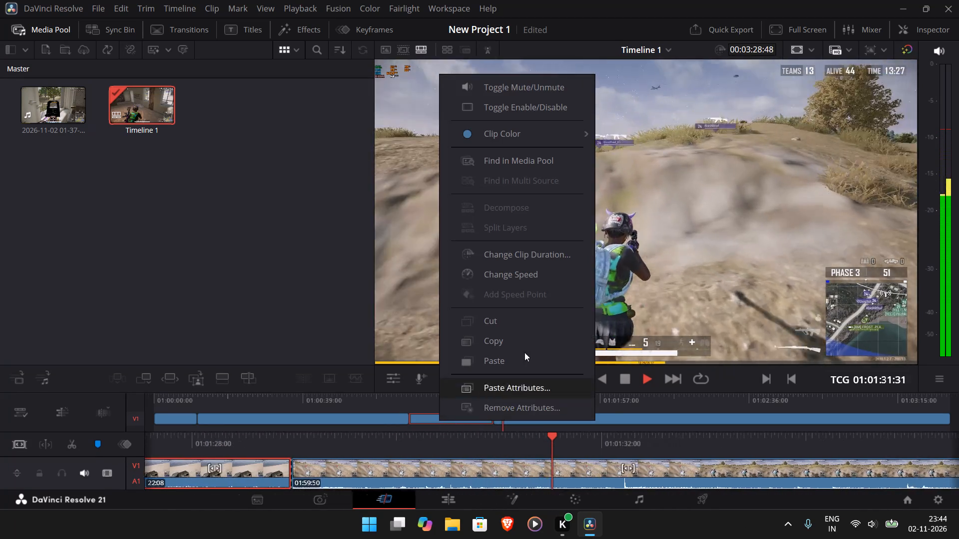
pyautogui.click(512, 322)
# Play the hillside fight and split the clip at about 01:01:21:25, before the player heads back to the jeep.
pyautogui.click(577, 380)
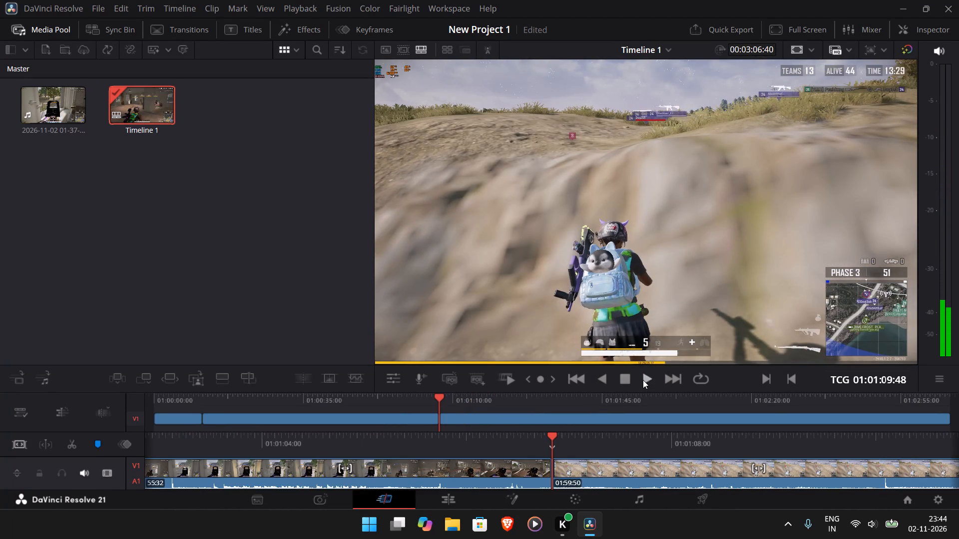
pyautogui.click(643, 380)
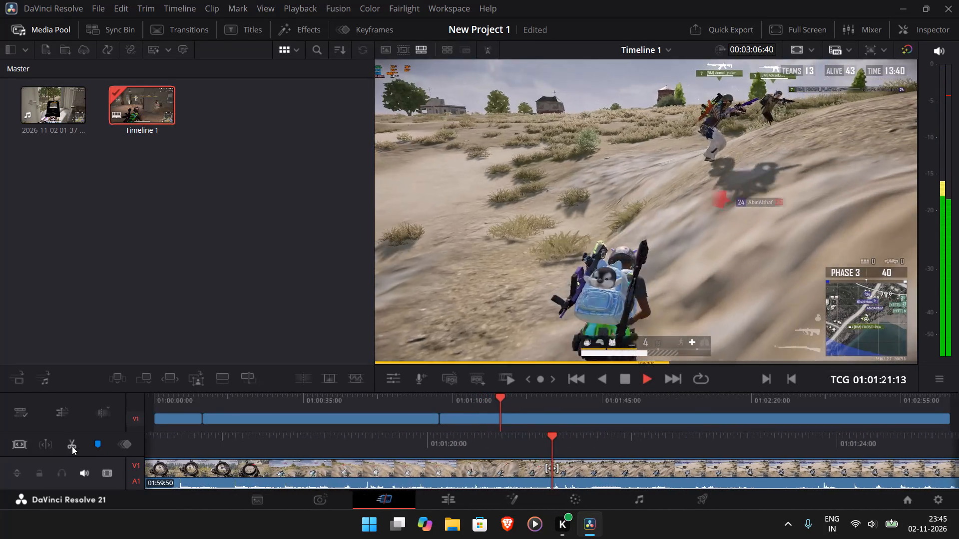
pyautogui.click(72, 446)
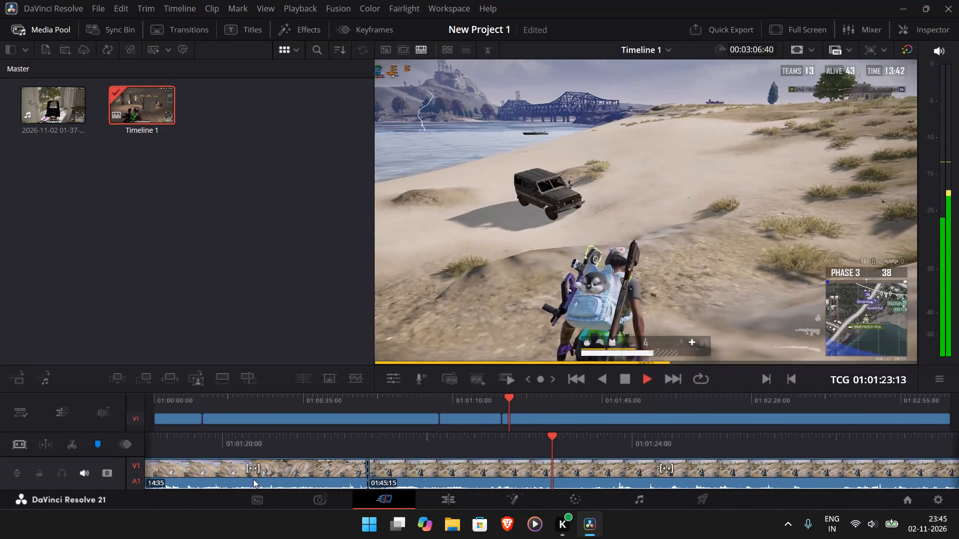
# Skip past the jeep drive, split the clip at about 01:01:59:02 inside the house, and cut the 37:37 segment before it.
pyautogui.click(536, 403)
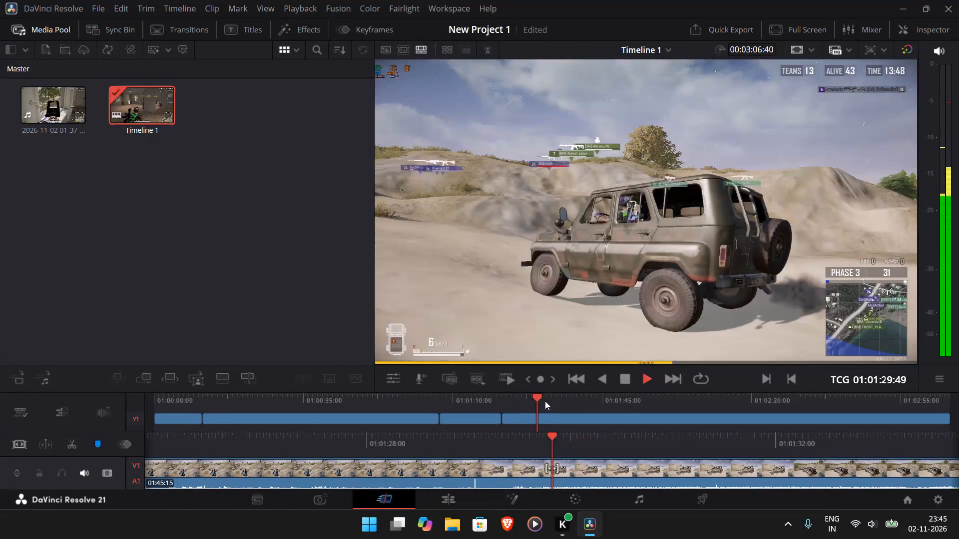
pyautogui.click(559, 397)
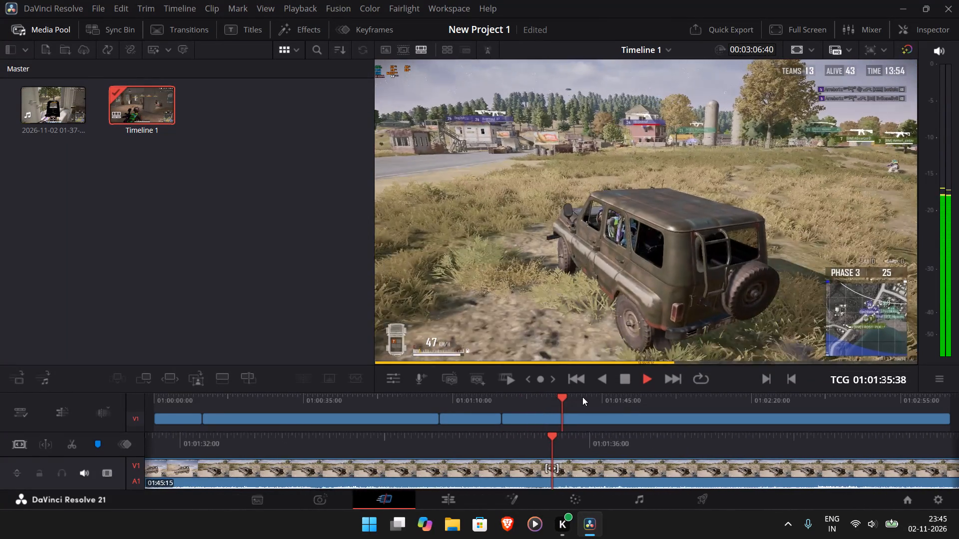
pyautogui.click(582, 397)
pyautogui.click(615, 396)
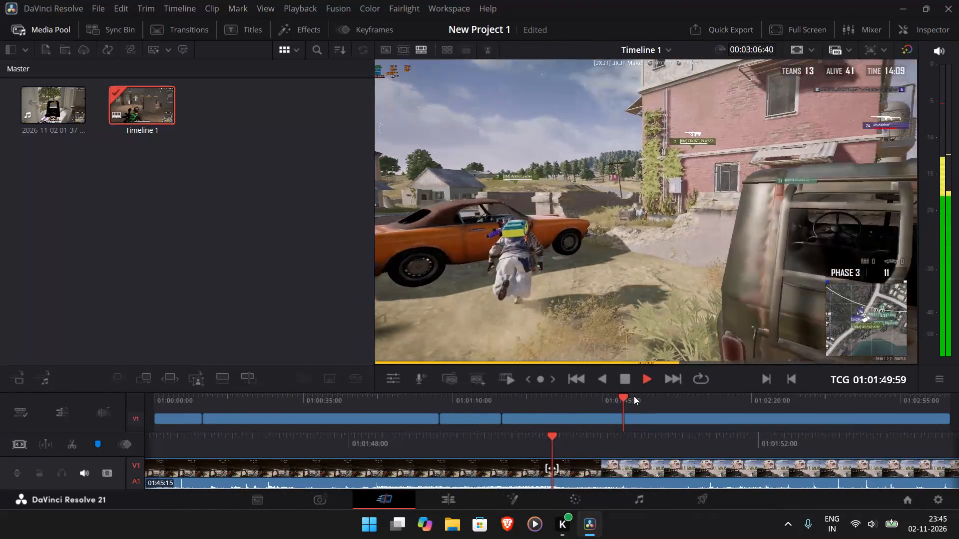
pyautogui.click(643, 396)
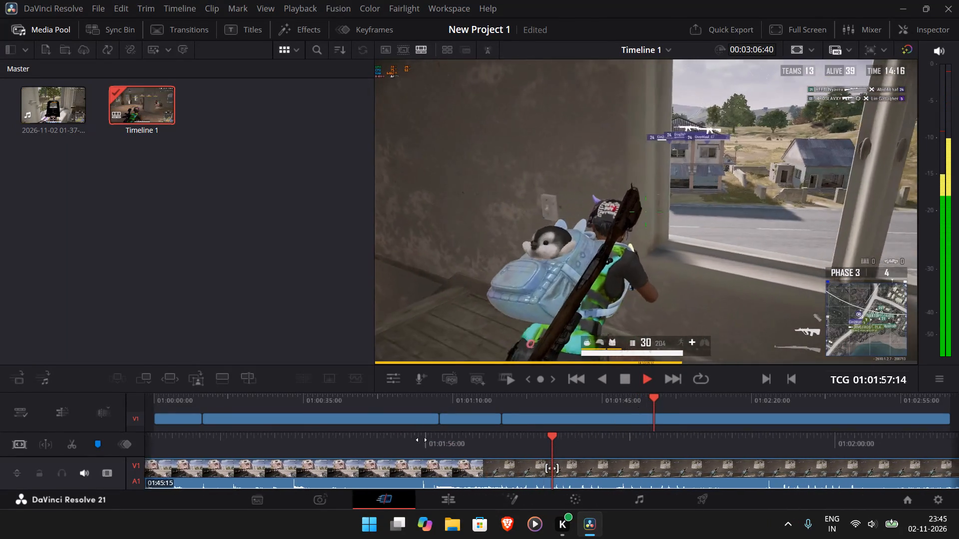
pyautogui.click(76, 442)
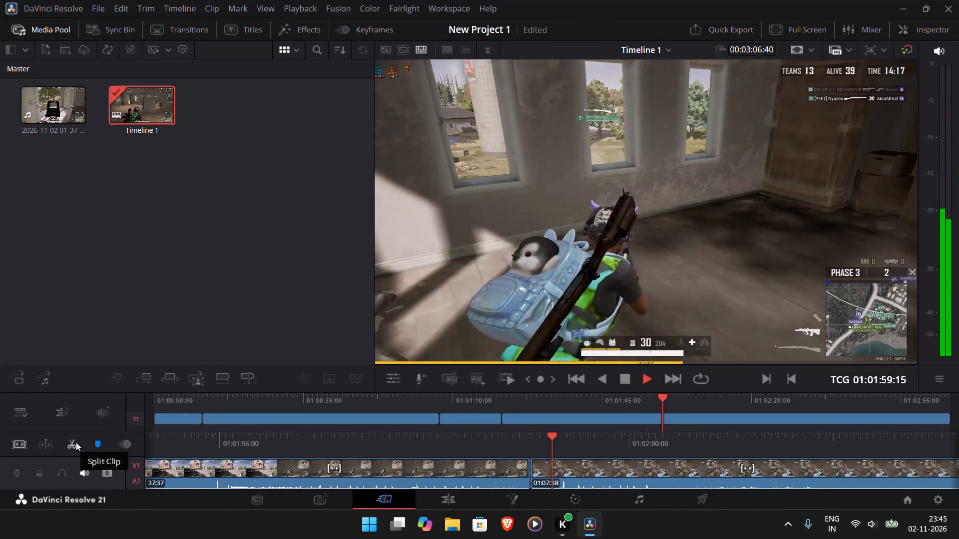
pyautogui.click(589, 417)
pyautogui.rightClick(589, 417)
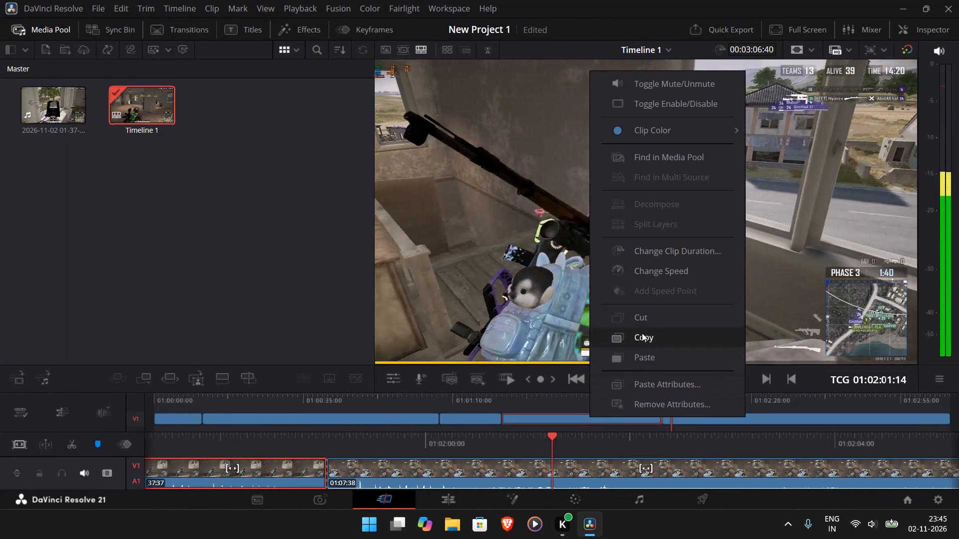
pyautogui.click(644, 320)
pyautogui.click(606, 381)
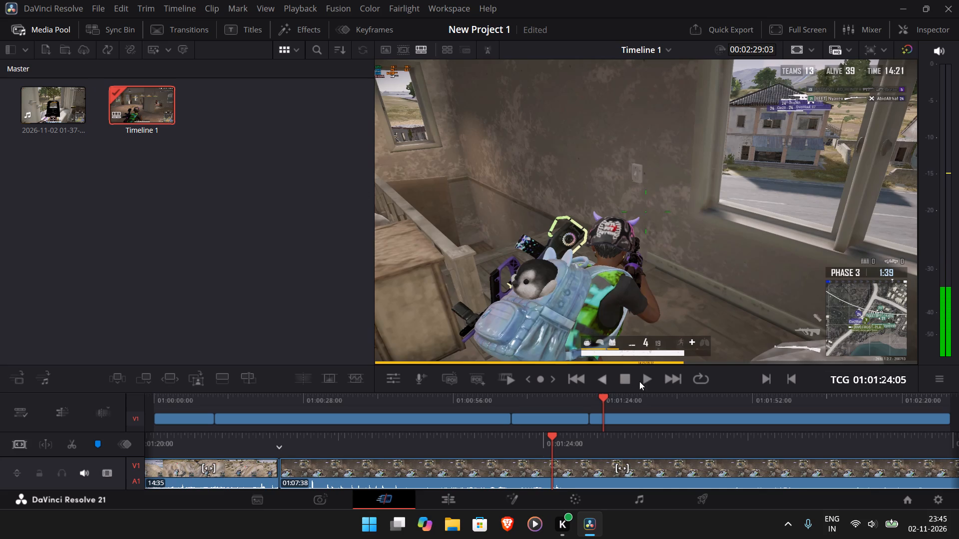
pyautogui.click(647, 376)
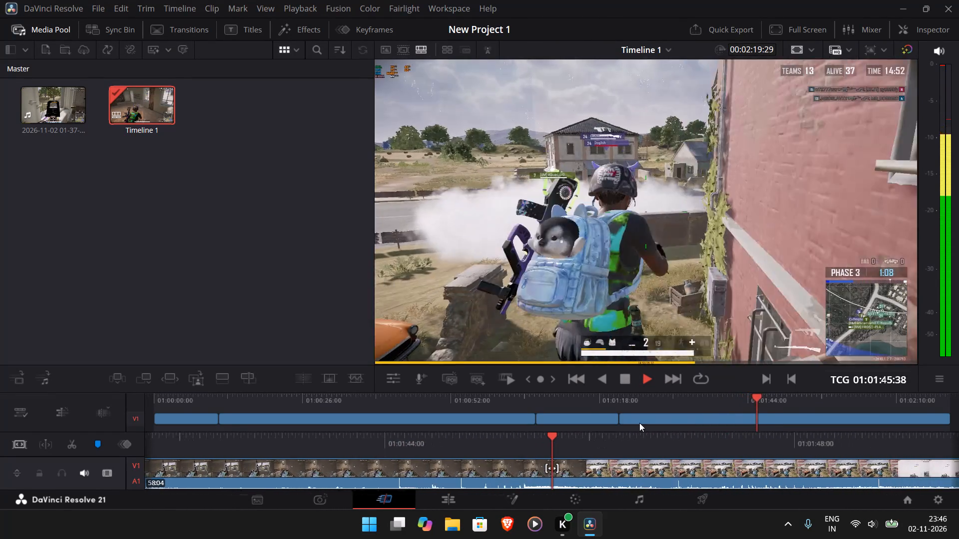
pyautogui.click(598, 384)
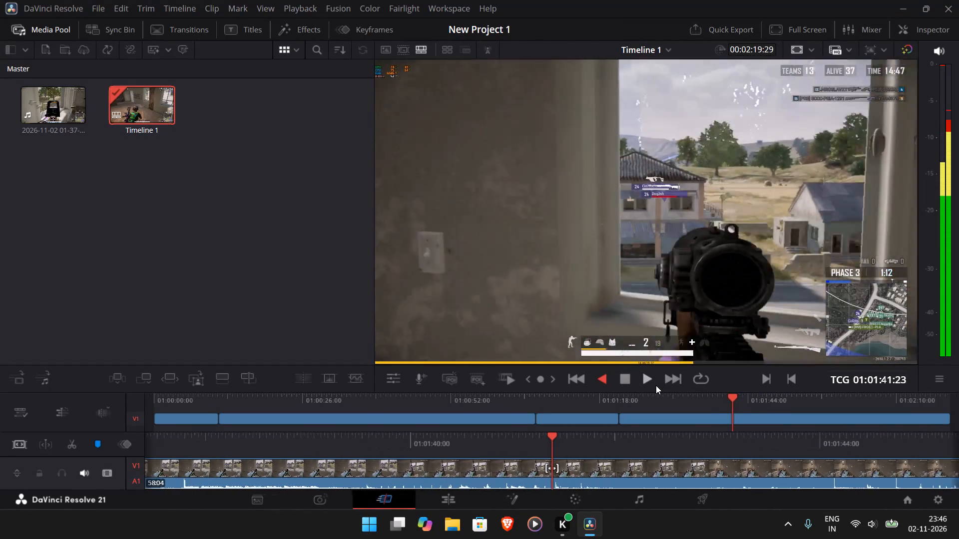
pyautogui.click(648, 381)
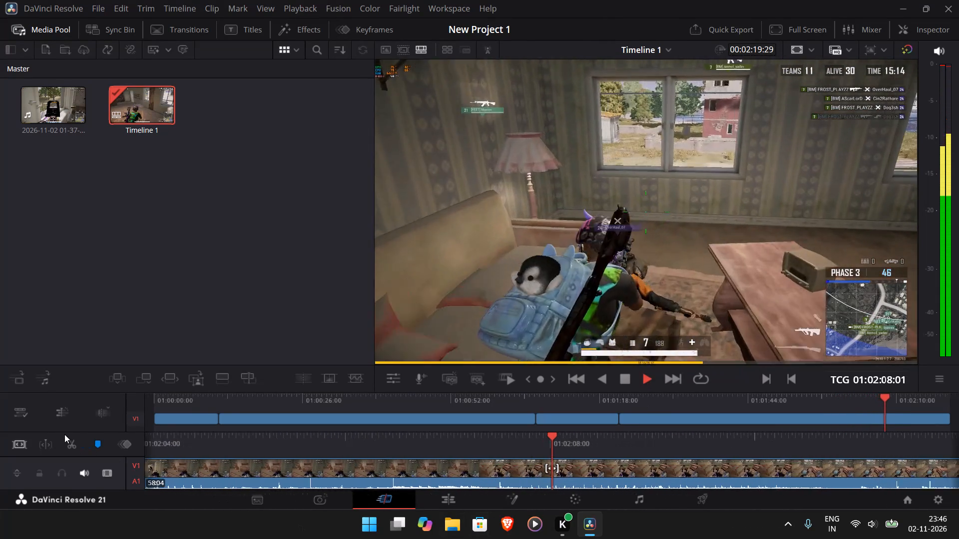
pyautogui.click(72, 446)
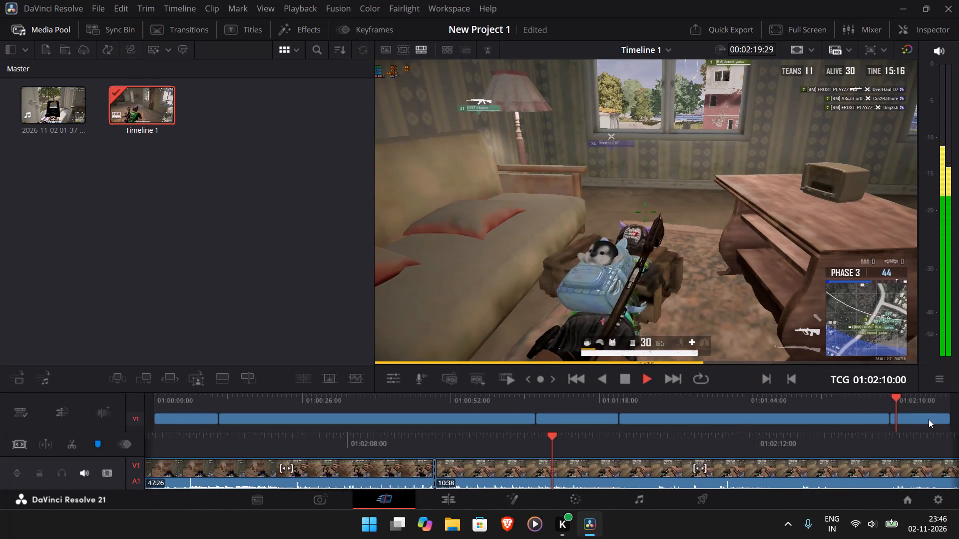
pyautogui.click(927, 420)
pyautogui.rightClick(927, 420)
pyautogui.click(884, 318)
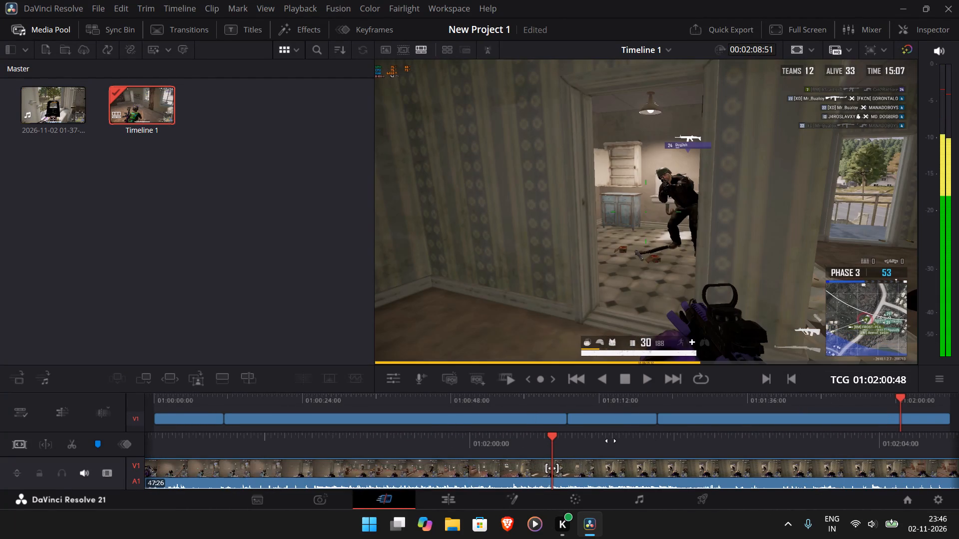
# Add the favourite Glitch transition at the first cut in the timeline, at 01:00:11:18.
pyautogui.click(204, 413)
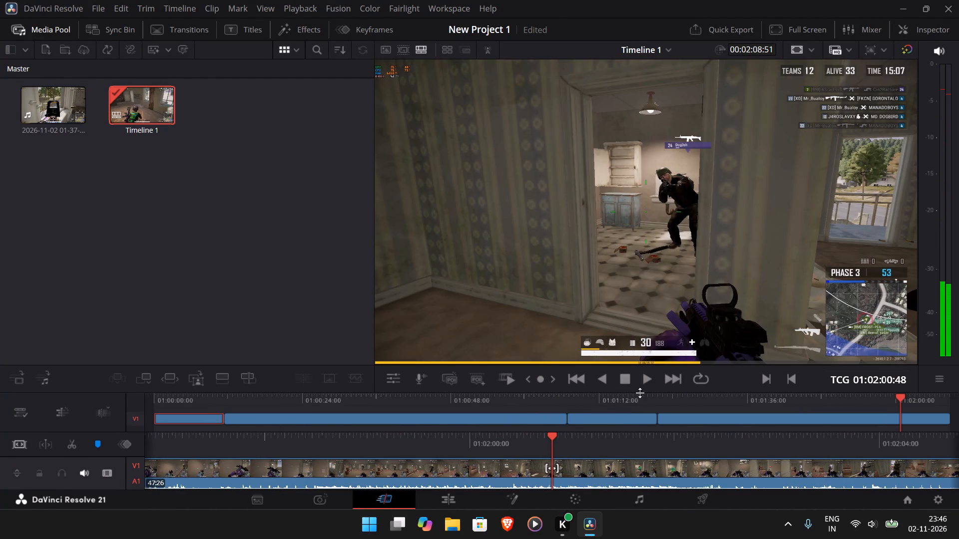
pyautogui.doubleClick(580, 383)
pyautogui.click(580, 383)
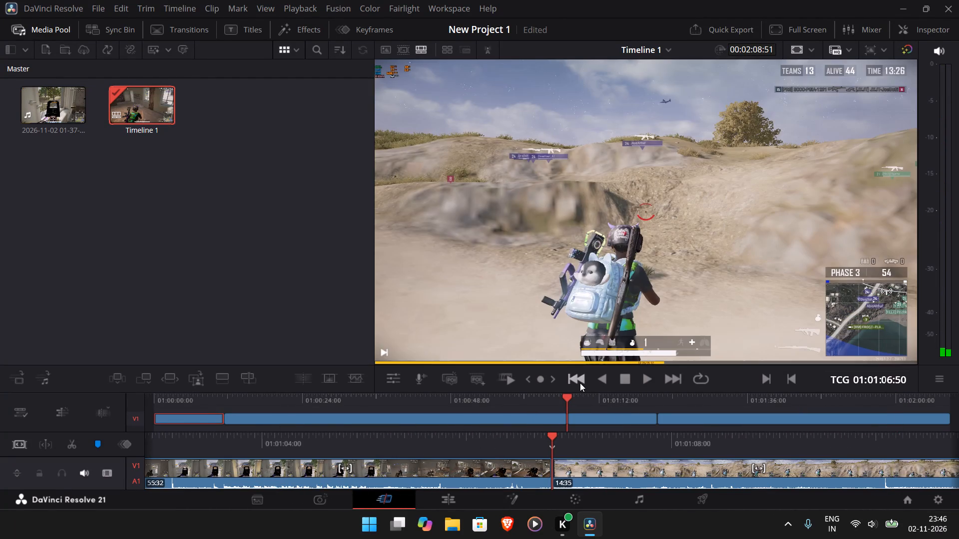
pyautogui.click(580, 383)
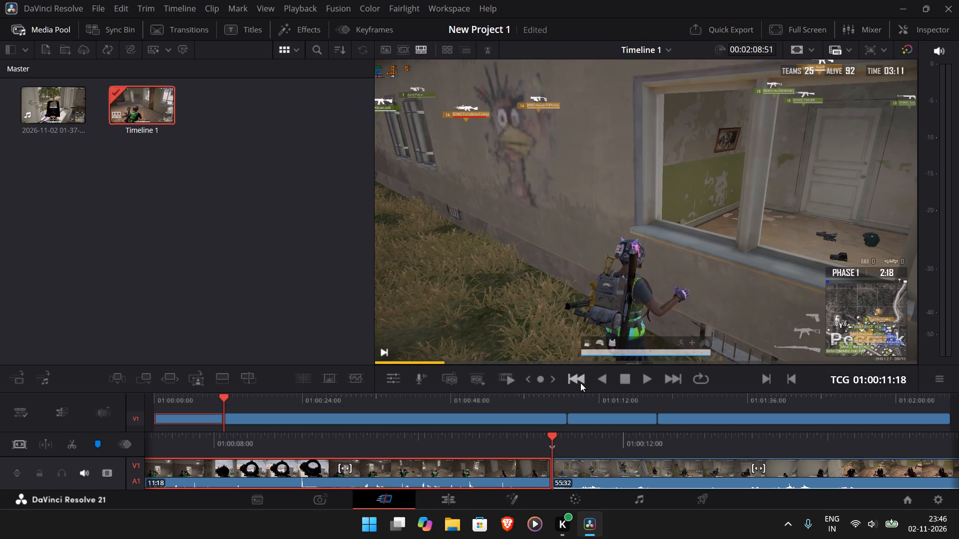
pyautogui.click(173, 27)
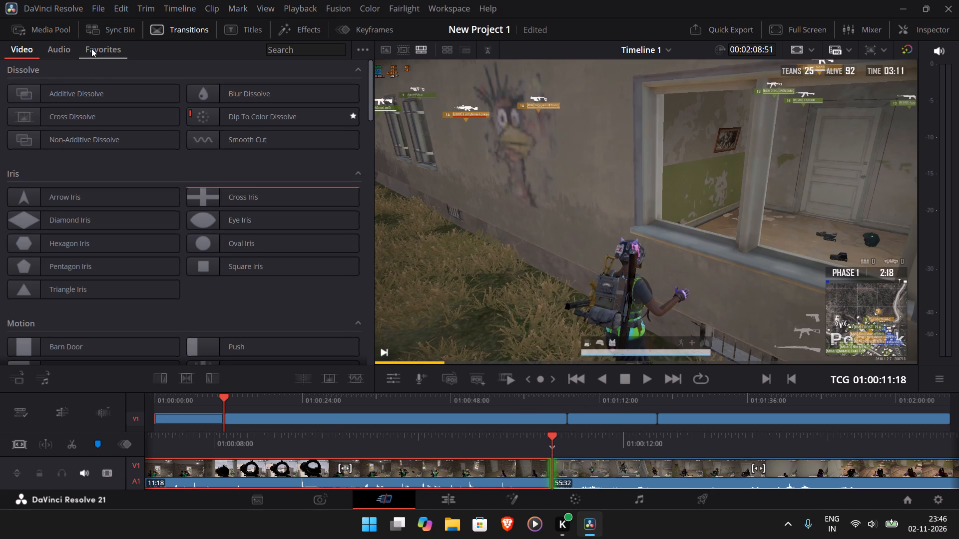
pyautogui.click(91, 48)
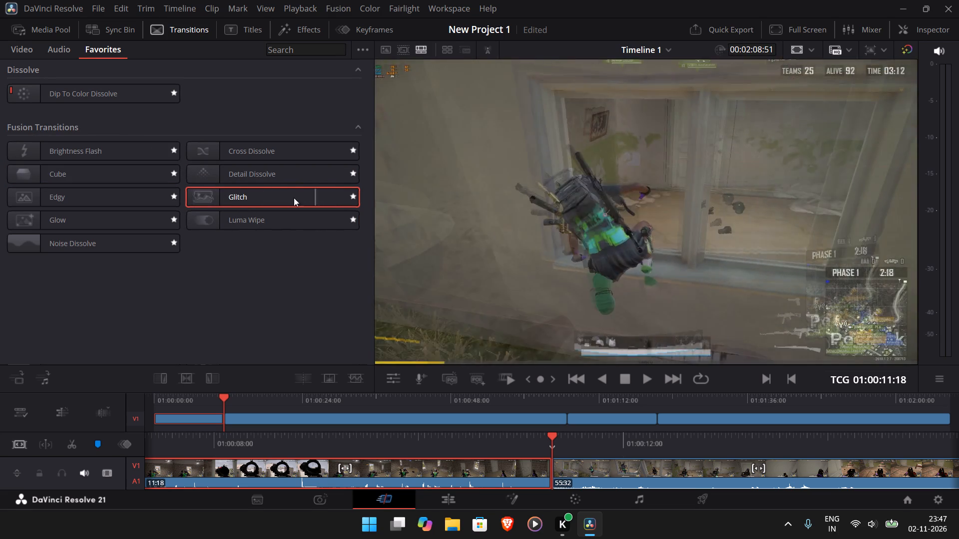
pyautogui.moveTo(247, 193); pyautogui.dragTo(225, 418)
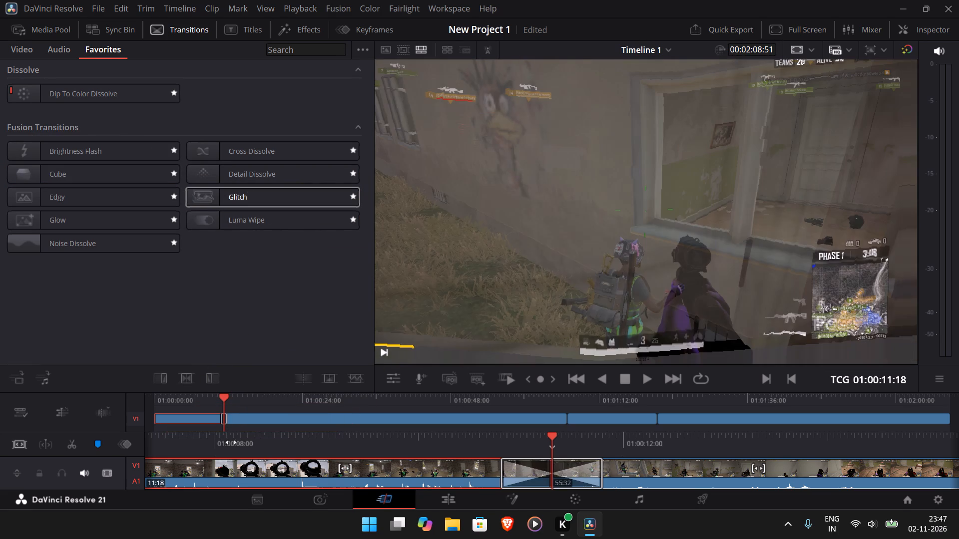
# Play back the timeline across the first cut to preview the Glitch transition.
pyautogui.click(607, 382)
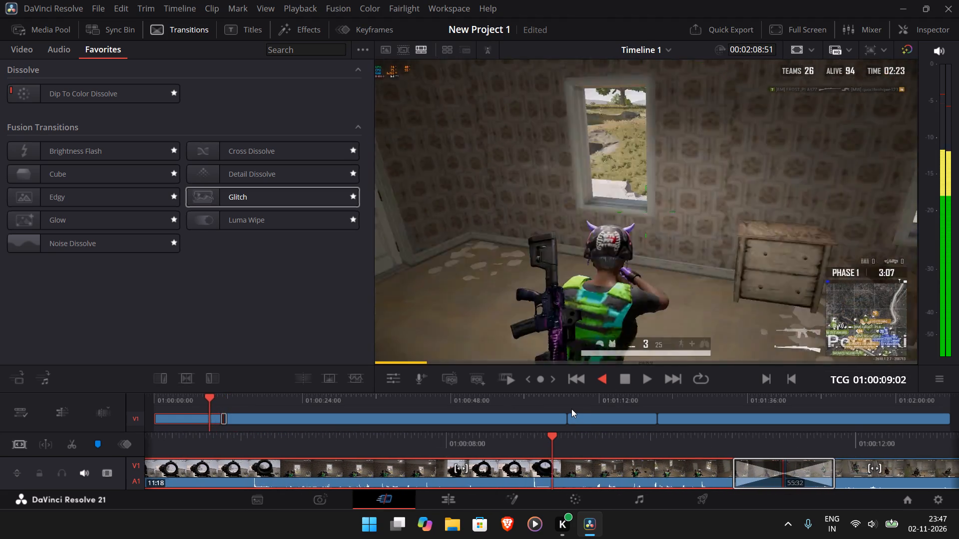
pyautogui.click(646, 381)
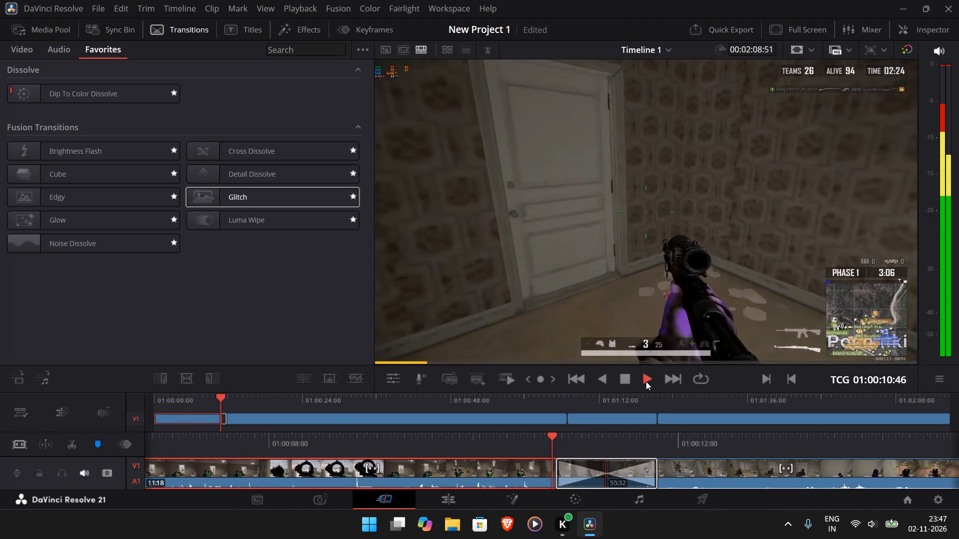
pyautogui.click(618, 375)
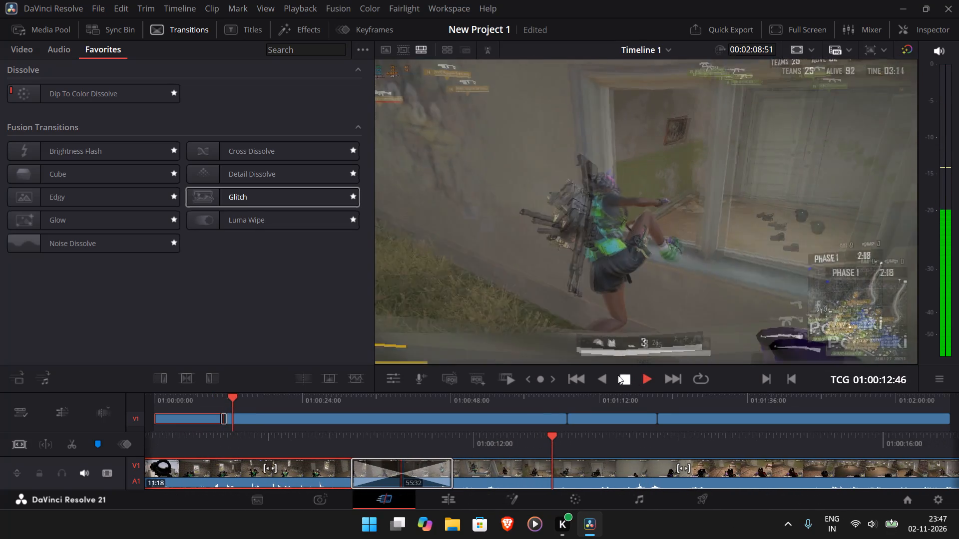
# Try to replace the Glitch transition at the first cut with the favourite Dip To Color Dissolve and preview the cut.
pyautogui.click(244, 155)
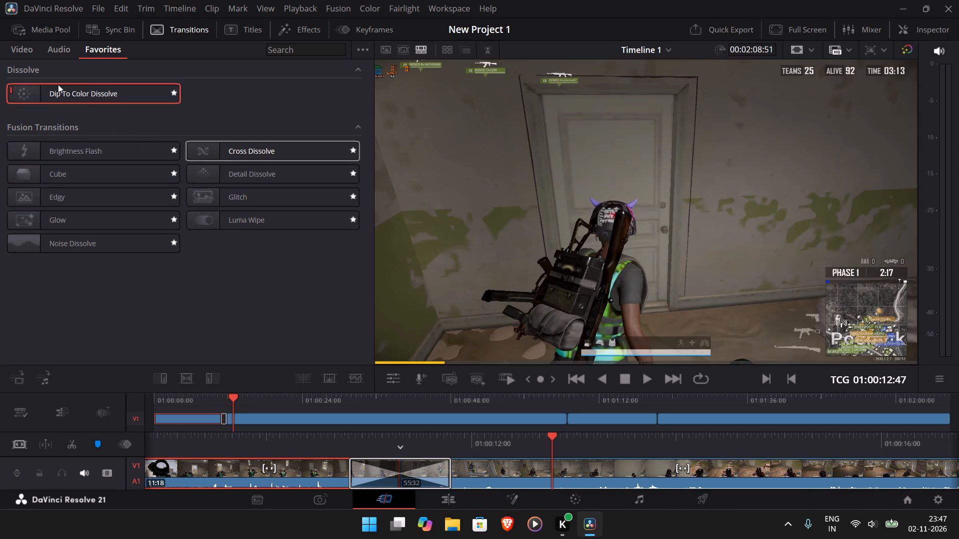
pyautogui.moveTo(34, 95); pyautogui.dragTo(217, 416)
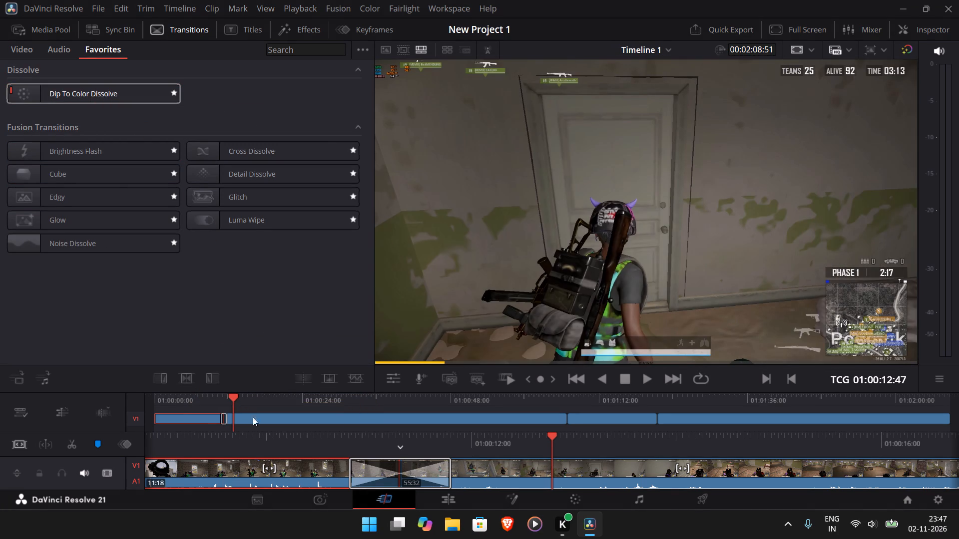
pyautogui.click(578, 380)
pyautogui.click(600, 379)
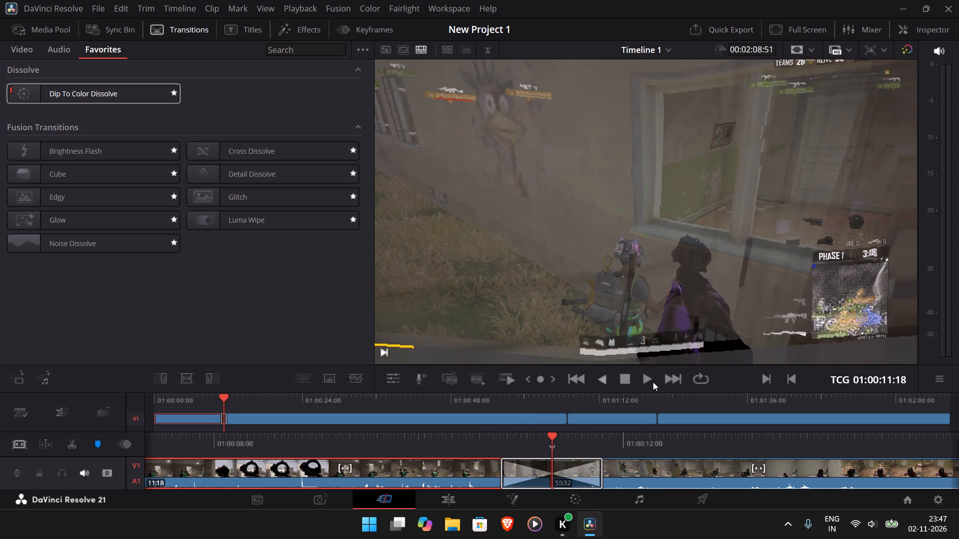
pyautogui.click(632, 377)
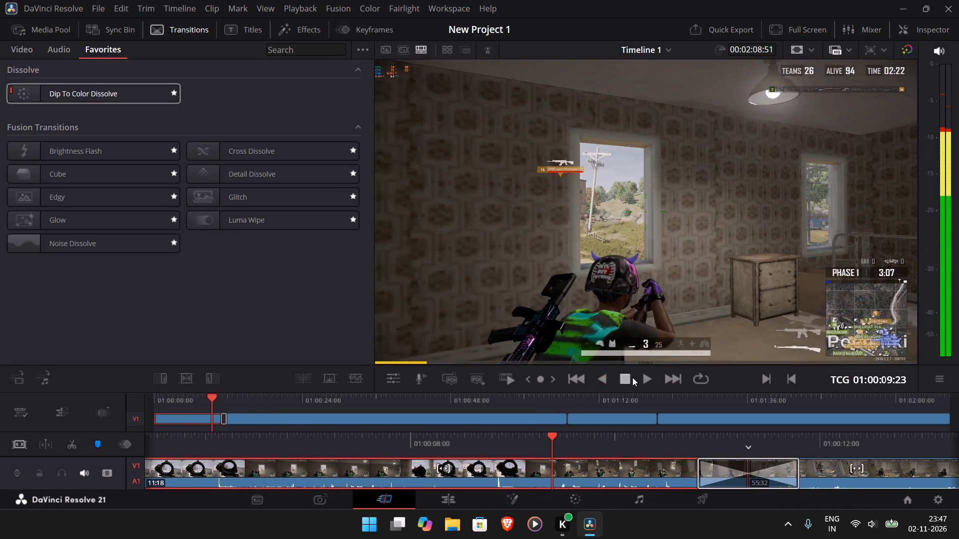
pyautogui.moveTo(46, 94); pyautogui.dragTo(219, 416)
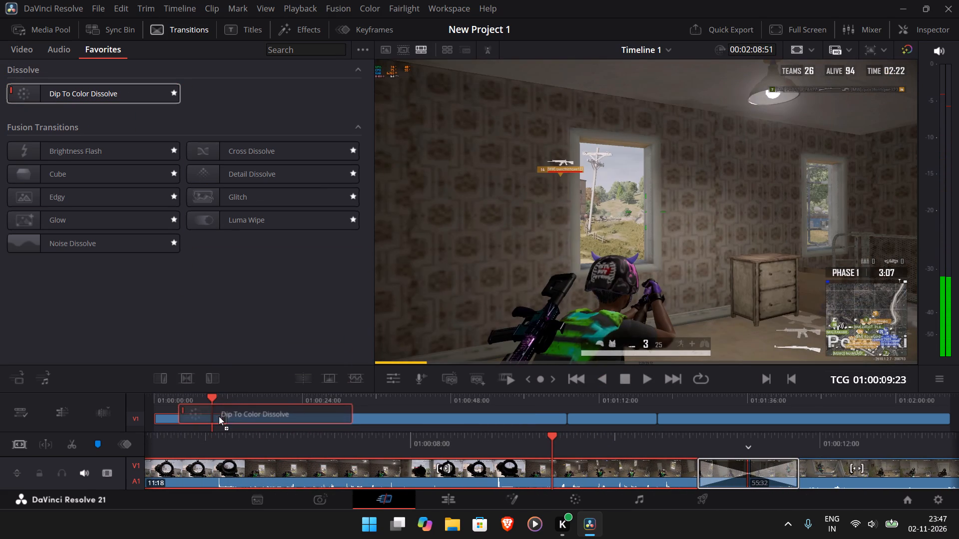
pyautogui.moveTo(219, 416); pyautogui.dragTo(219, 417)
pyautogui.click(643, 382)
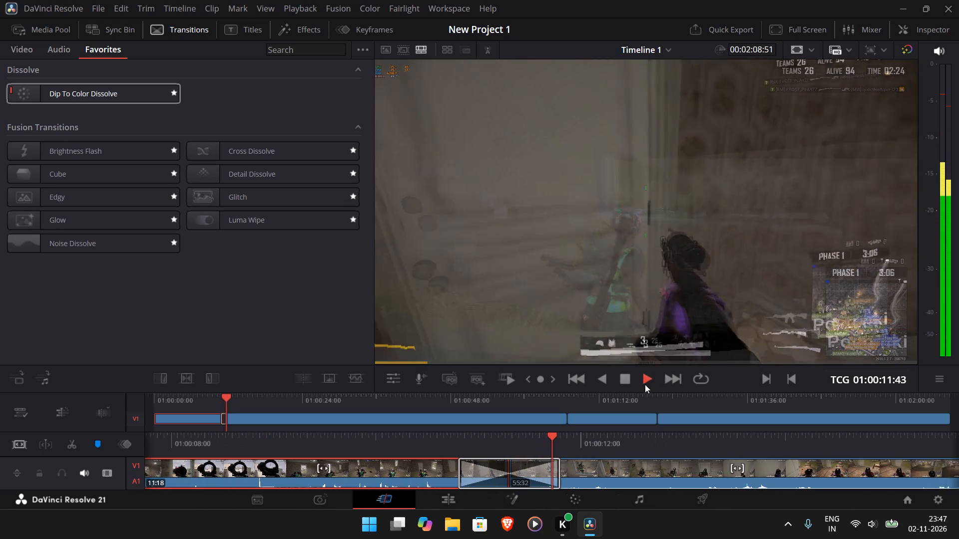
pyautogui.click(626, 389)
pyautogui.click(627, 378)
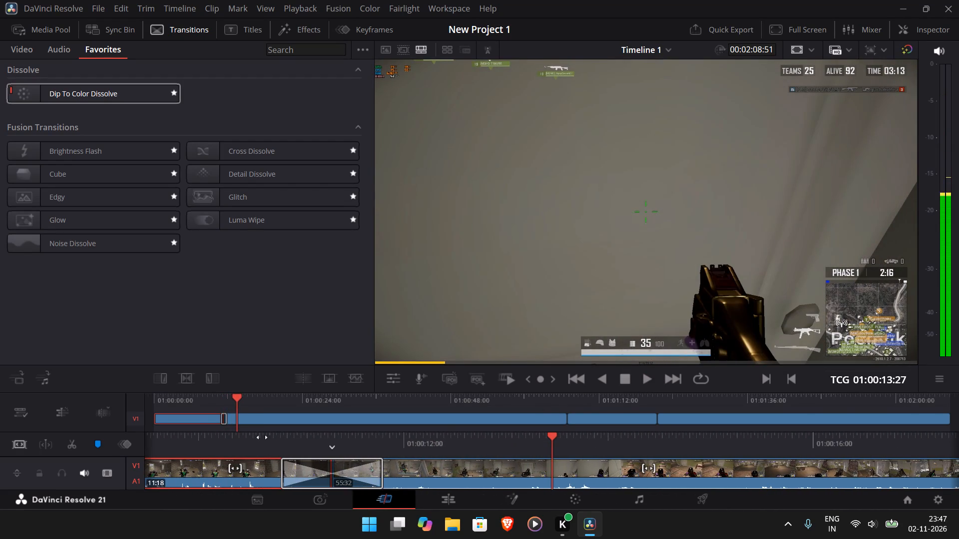
# Select the Glitch transition at 01:00:11:18, apply Dip To Color Dissolve over it, and play back across the cut.
pyautogui.click(223, 420)
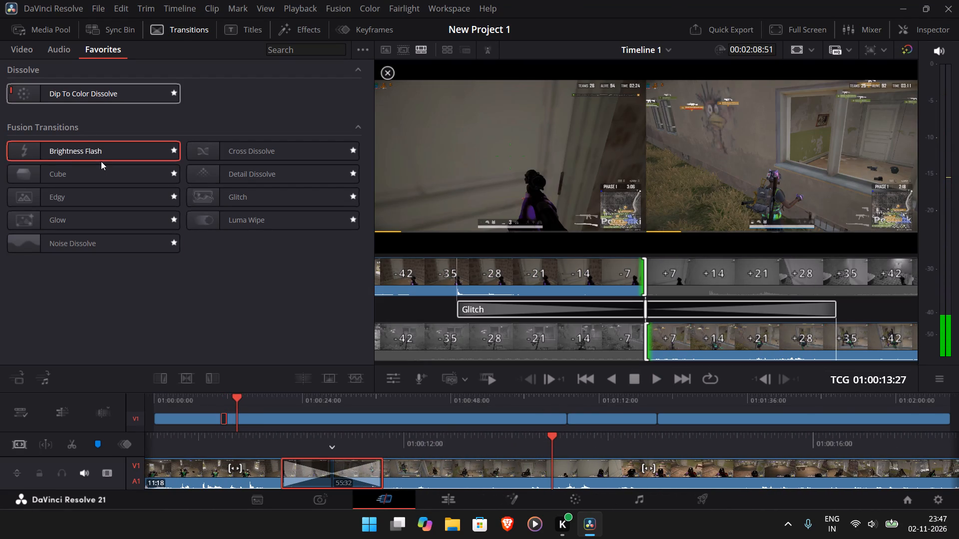
pyautogui.moveTo(31, 93); pyautogui.dragTo(312, 469)
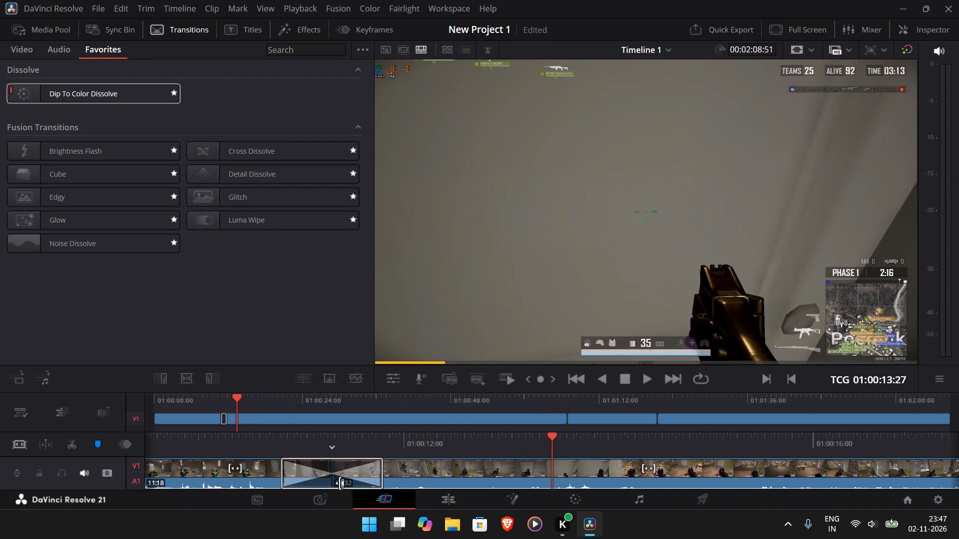
pyautogui.click(601, 385)
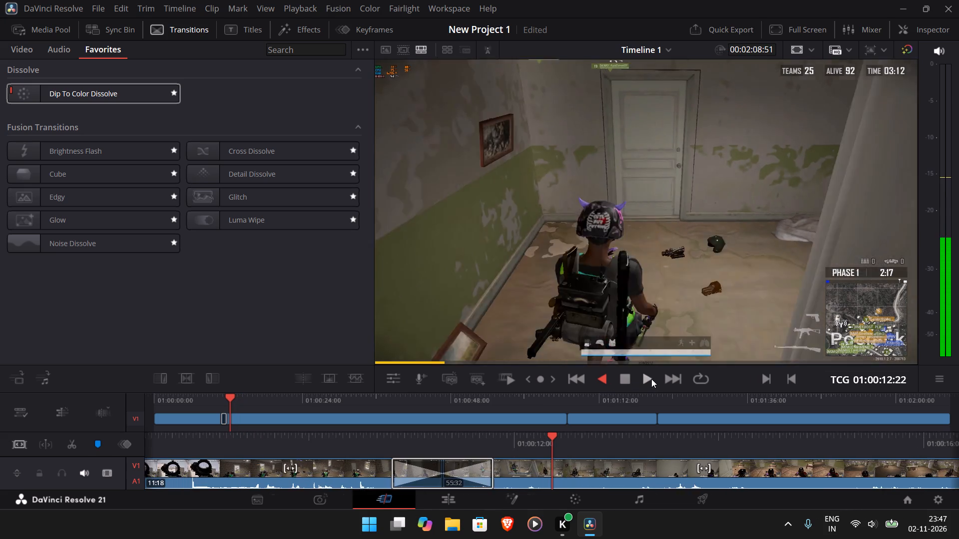
pyautogui.click(645, 377)
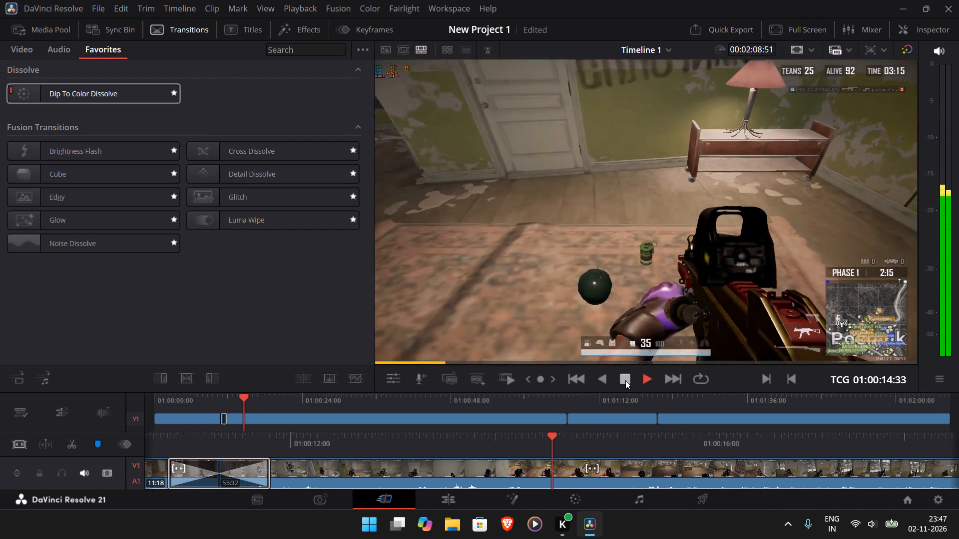
pyautogui.click(625, 380)
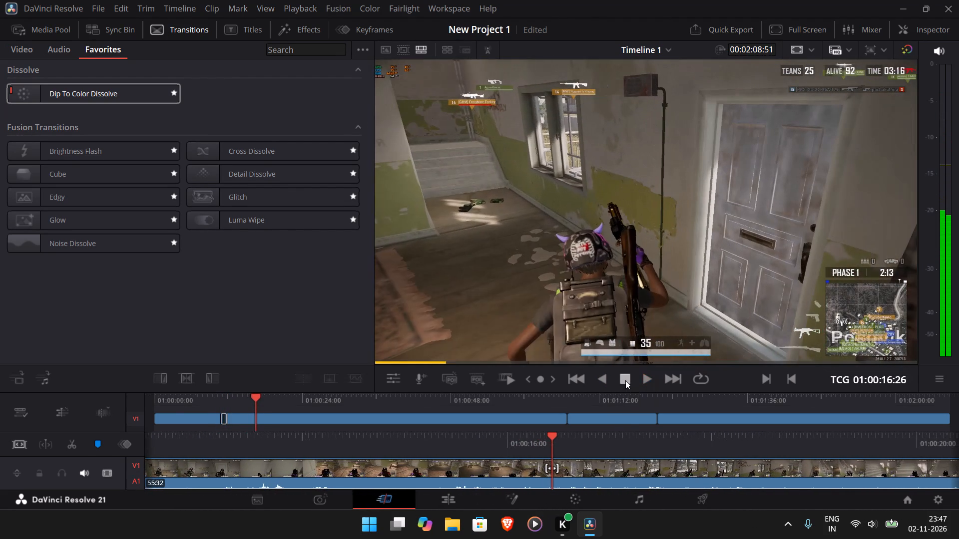
# Cut the last two clips from the timeline, keeping only the first two clips joined by the transition.
pyautogui.click(628, 424)
pyautogui.click(759, 420)
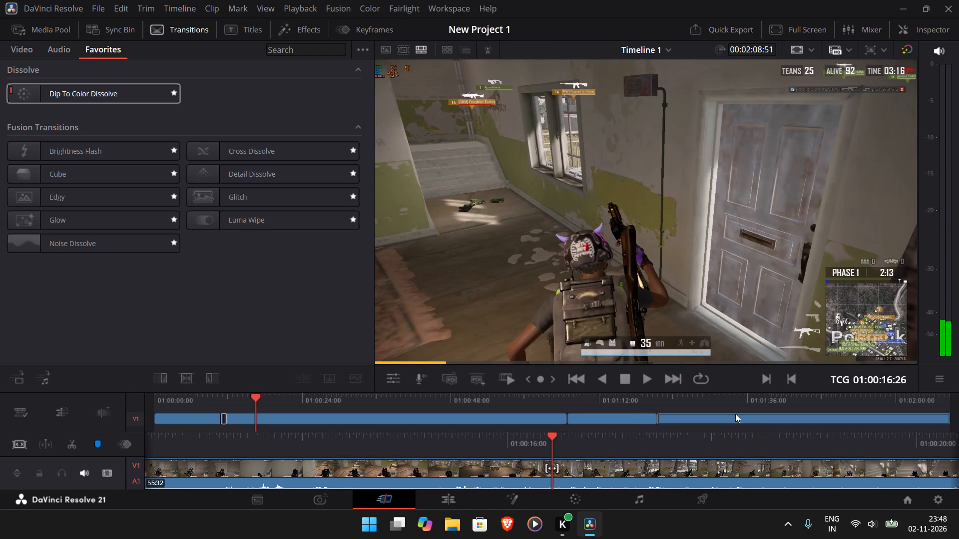
pyautogui.click(628, 416)
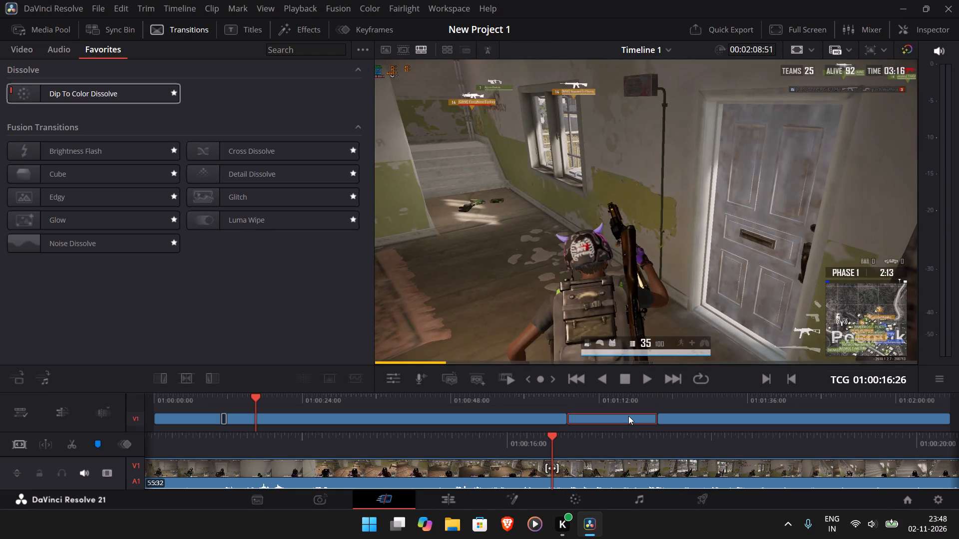
pyautogui.rightClick(628, 416)
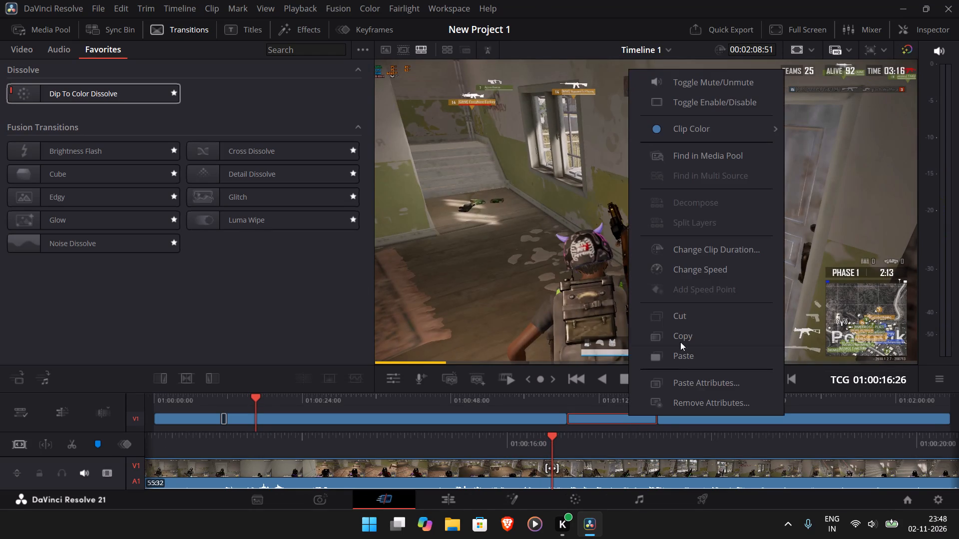
pyautogui.click(681, 323)
pyautogui.click(694, 411)
pyautogui.click(697, 416)
pyautogui.rightClick(697, 416)
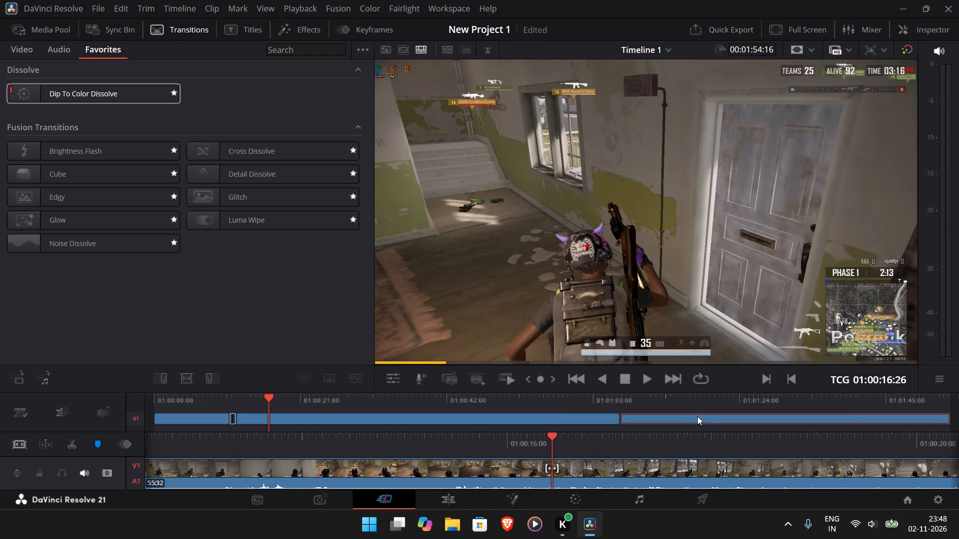
pyautogui.click(737, 322)
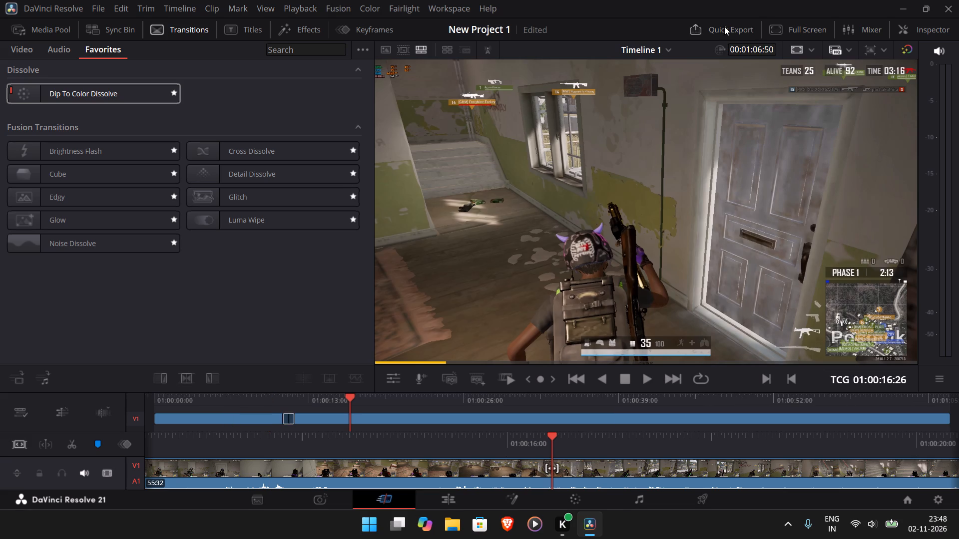
# Start a quick export of the timeline to the PUBG Clutches folder on drive D with the file name 1v3 Pocinki.
pyautogui.click(720, 29)
pyautogui.click(657, 367)
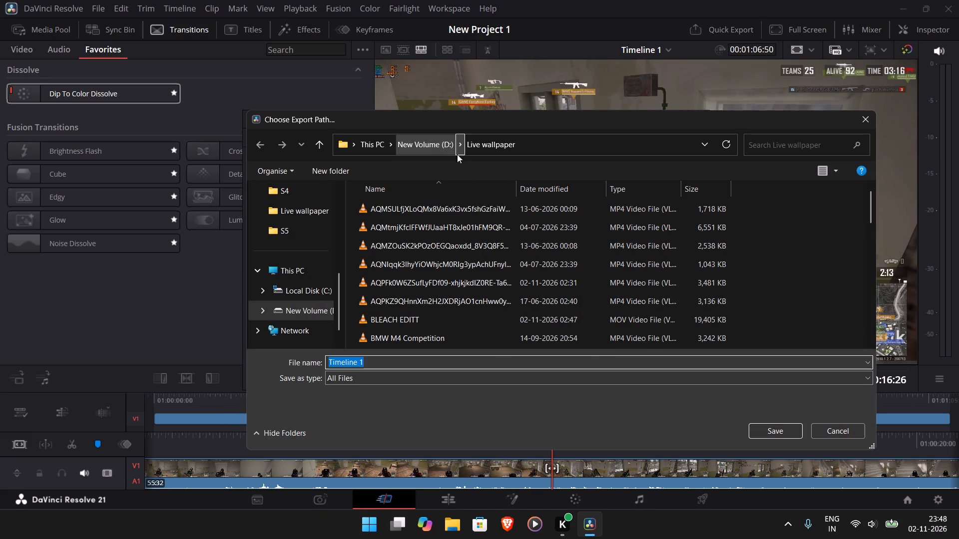
pyautogui.click(426, 148)
pyautogui.doubleClick(421, 336)
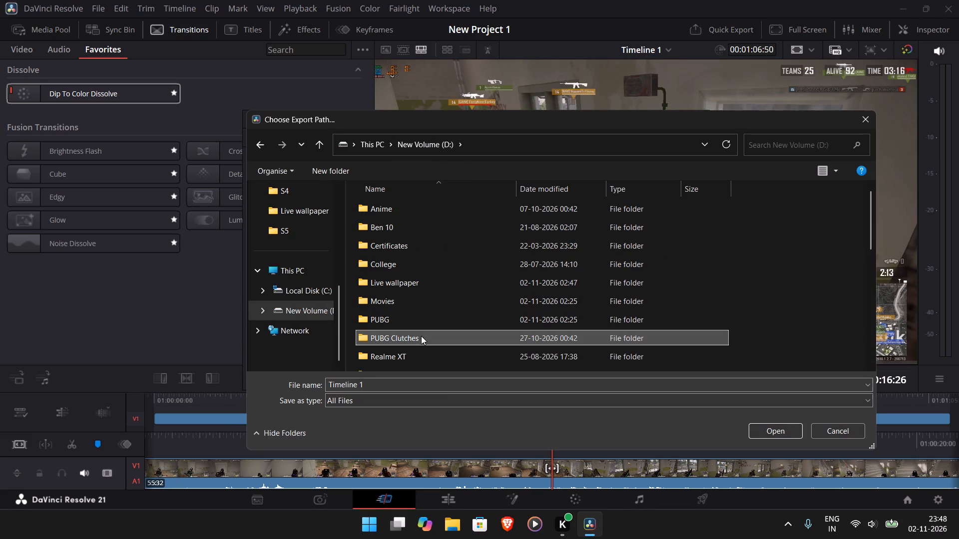
pyautogui.click(435, 388)
pyautogui.press('BackSpace')
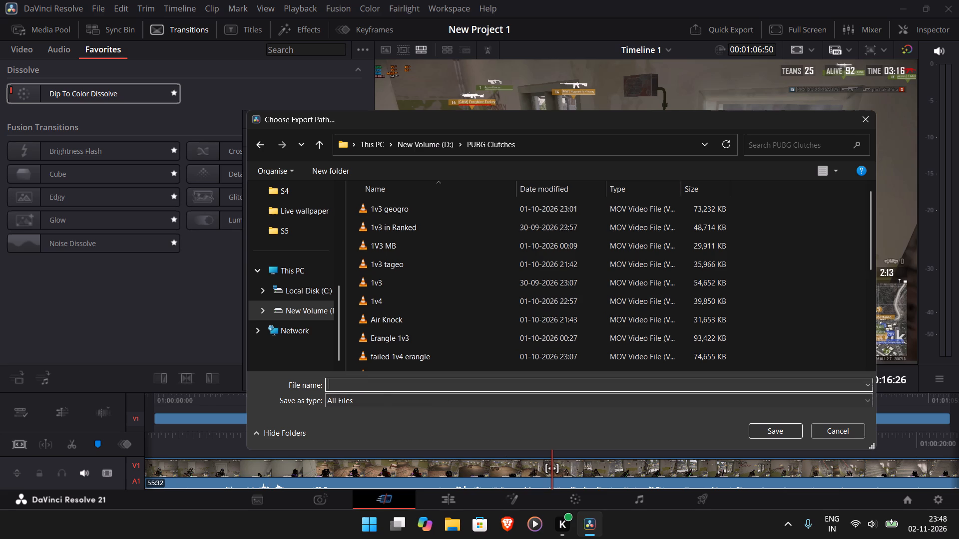
pyautogui.write('1v3')
pyautogui.press('space')
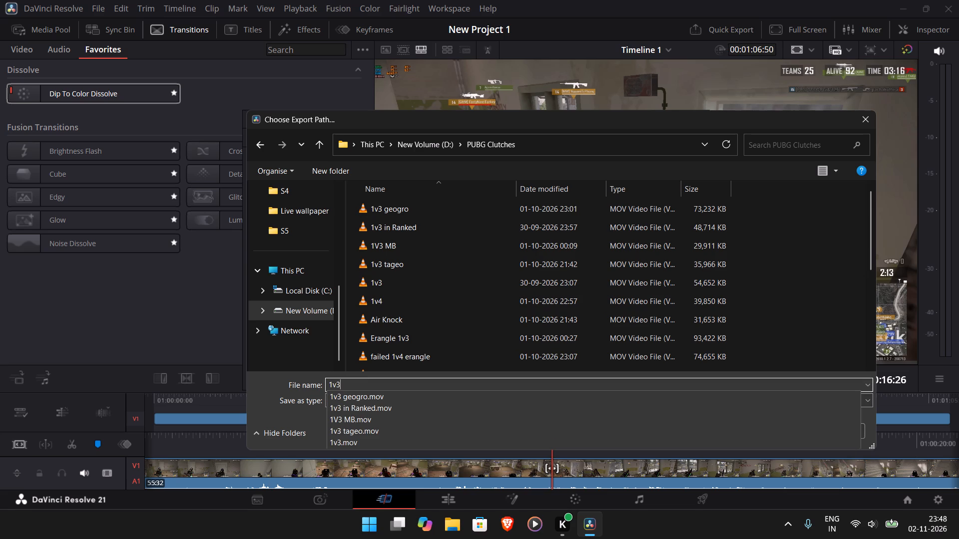
pyautogui.write('Po')
pyautogui.press('c')
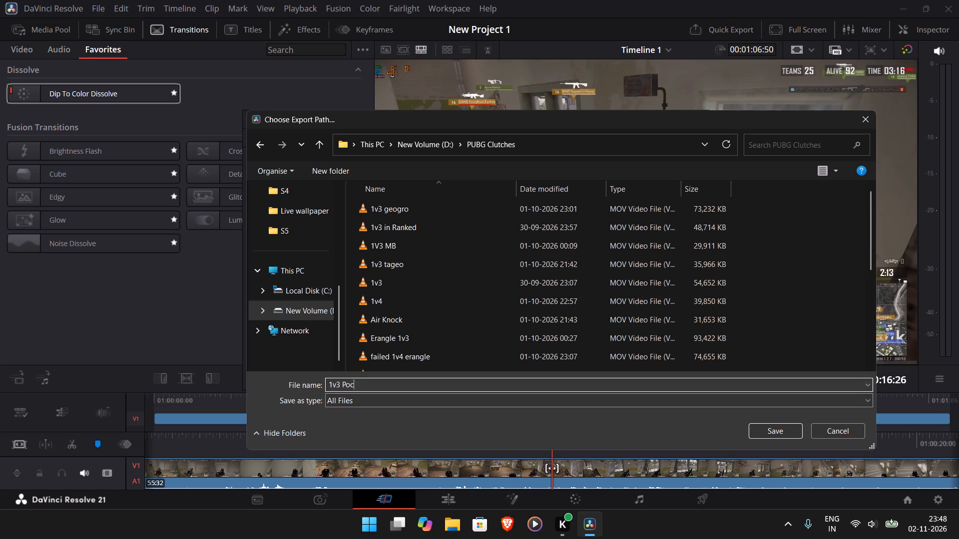
pyautogui.write('inki')
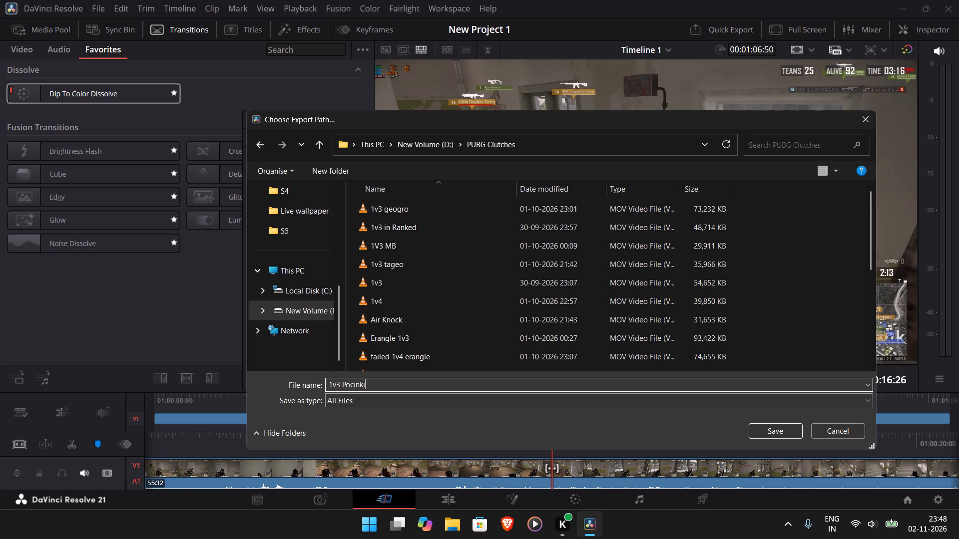
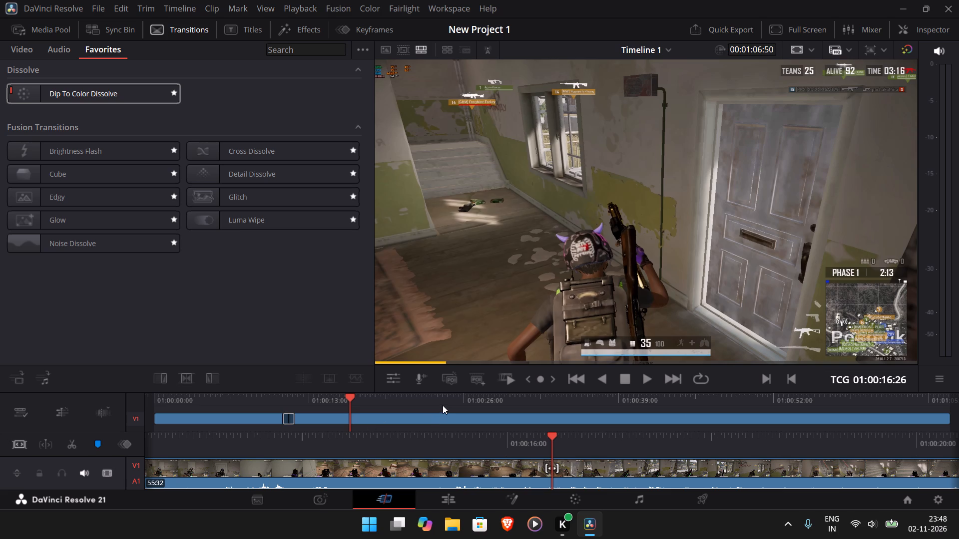
# Restore the last two clips with undo and cut the first two clips from the timeline instead.
pyautogui.hotkey('ctrl', 'z')
pyautogui.hotkey('ctrl', 'z')
pyautogui.click(205, 422)
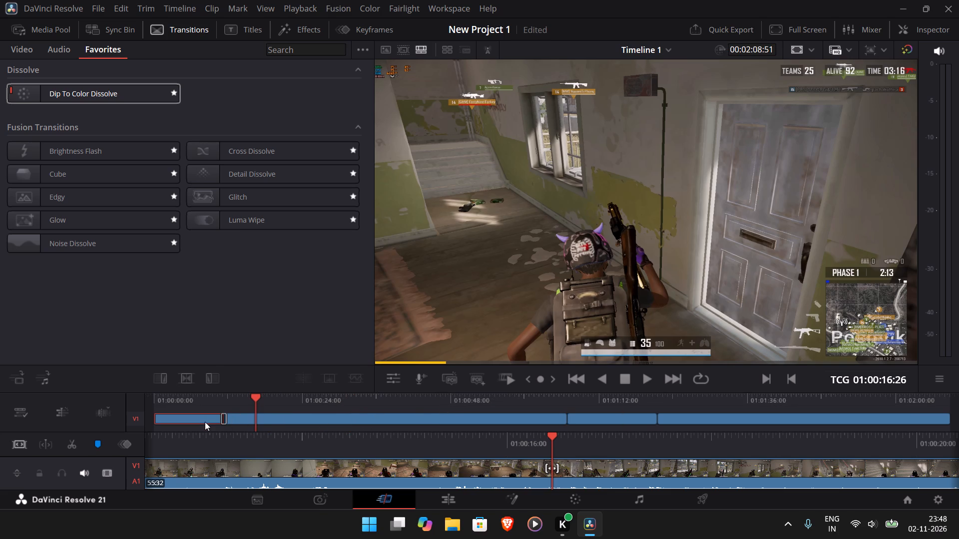
pyautogui.rightClick(205, 422)
pyautogui.click(277, 322)
pyautogui.click(241, 420)
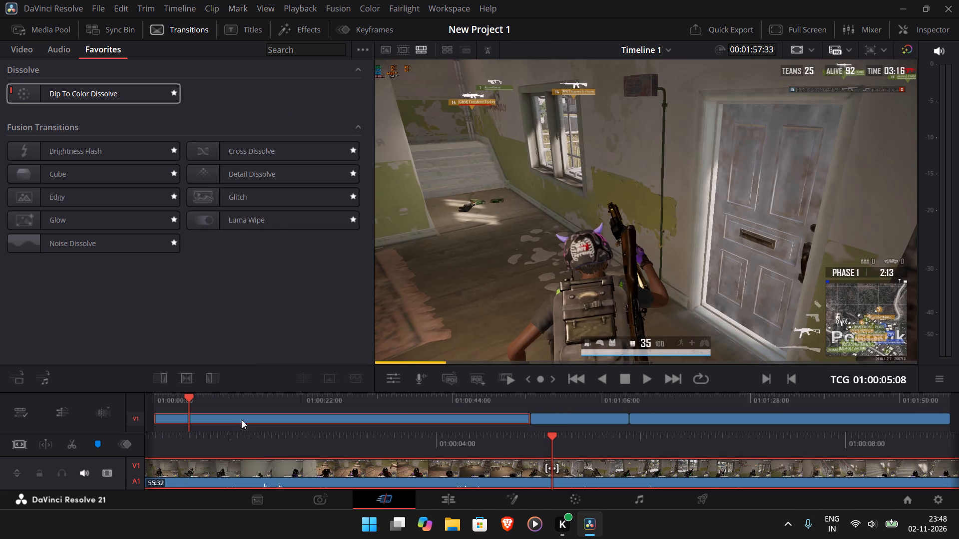
pyautogui.rightClick(249, 416)
pyautogui.click(300, 323)
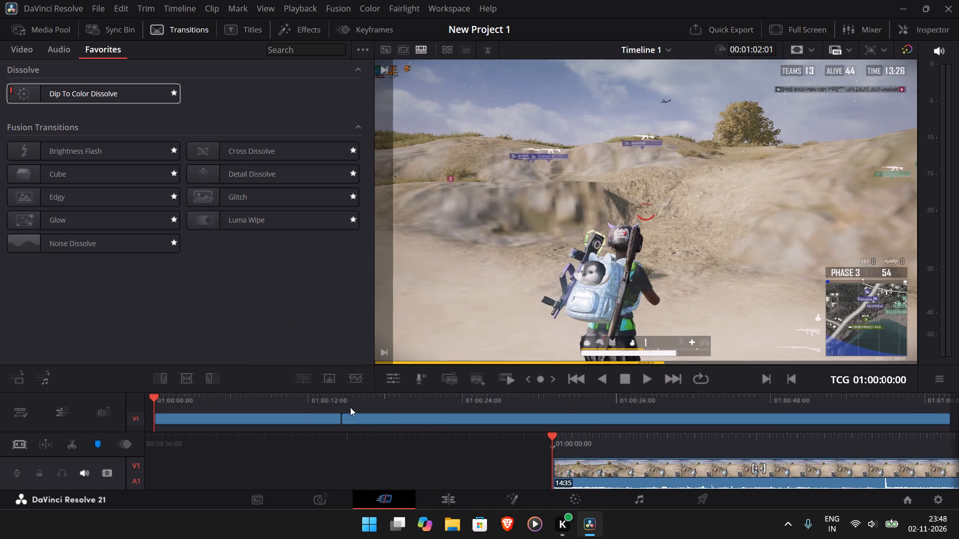
# Apply Dip To Color Dissolve at the cut between the two remaining clips and play back across it.
pyautogui.click(647, 385)
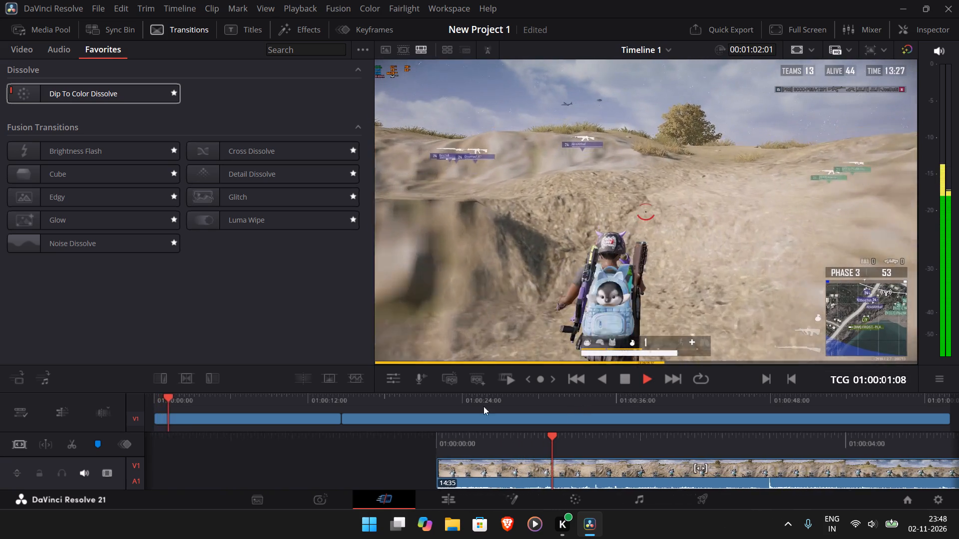
pyautogui.moveTo(28, 90); pyautogui.dragTo(139, 114)
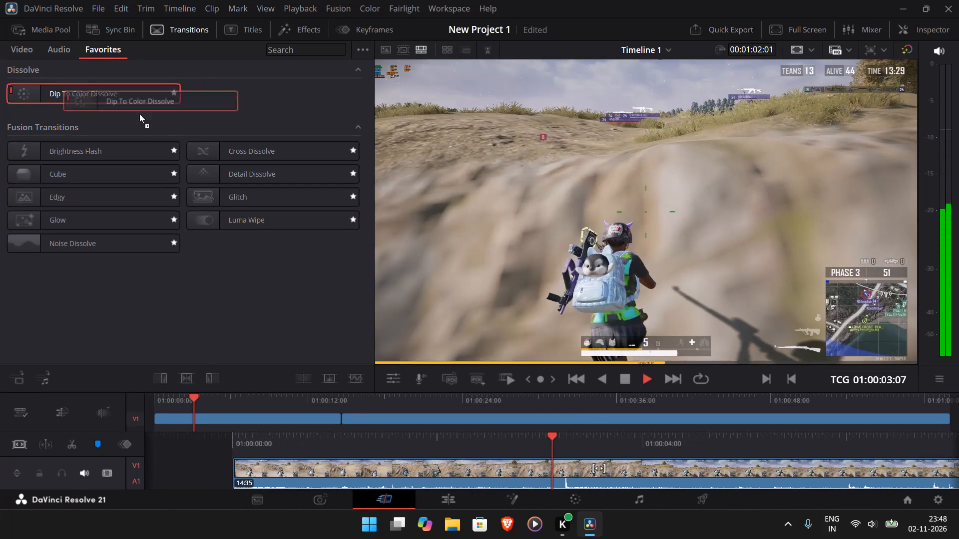
pyautogui.moveTo(139, 114); pyautogui.dragTo(337, 417)
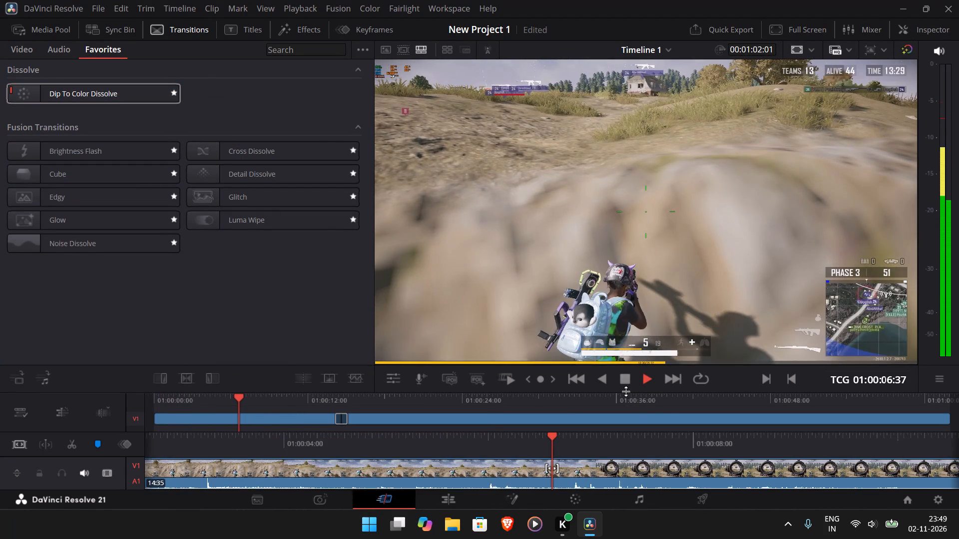
pyautogui.click(605, 380)
pyautogui.click(646, 384)
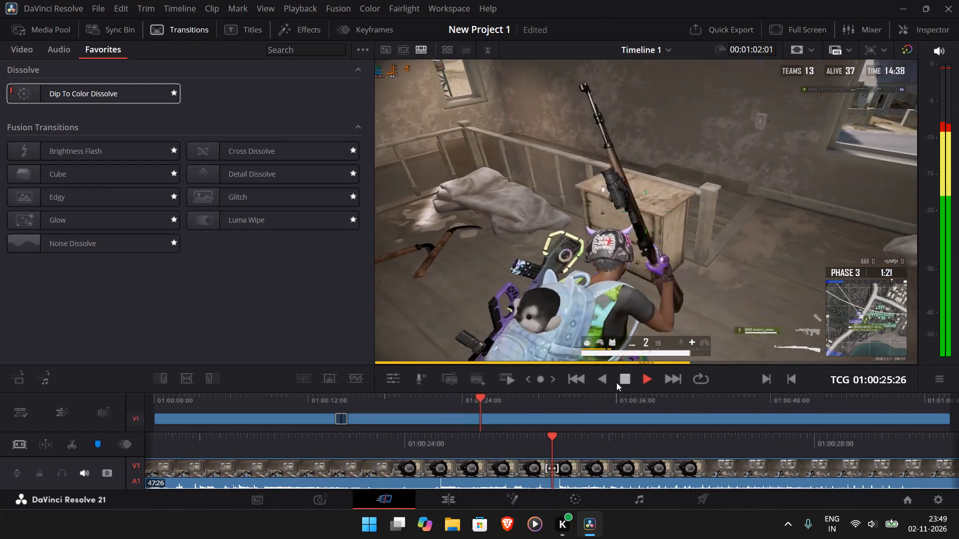
pyautogui.click(624, 379)
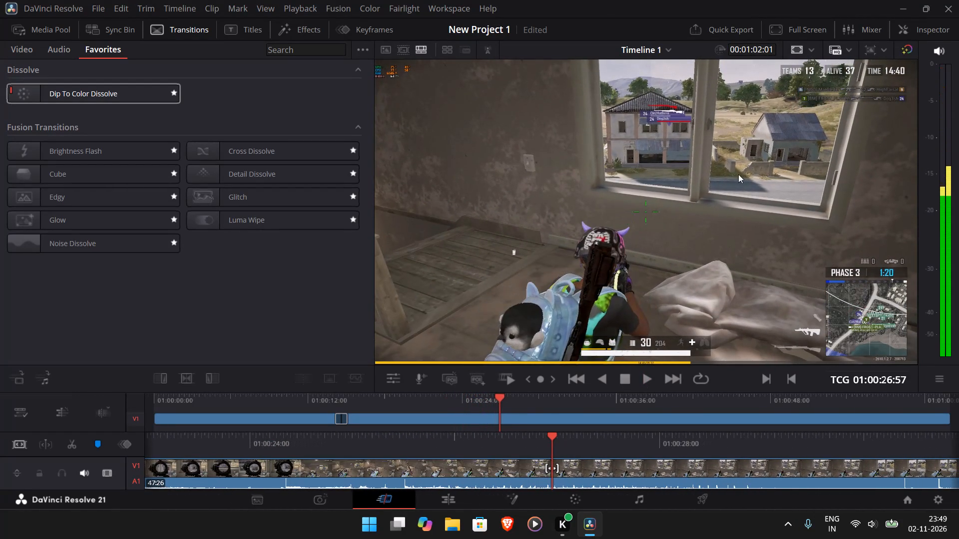
# Quick export the timeline as H.264 Master to the PUBG Clutches folder with the file name 1v3 Mylta.
pyautogui.click(711, 23)
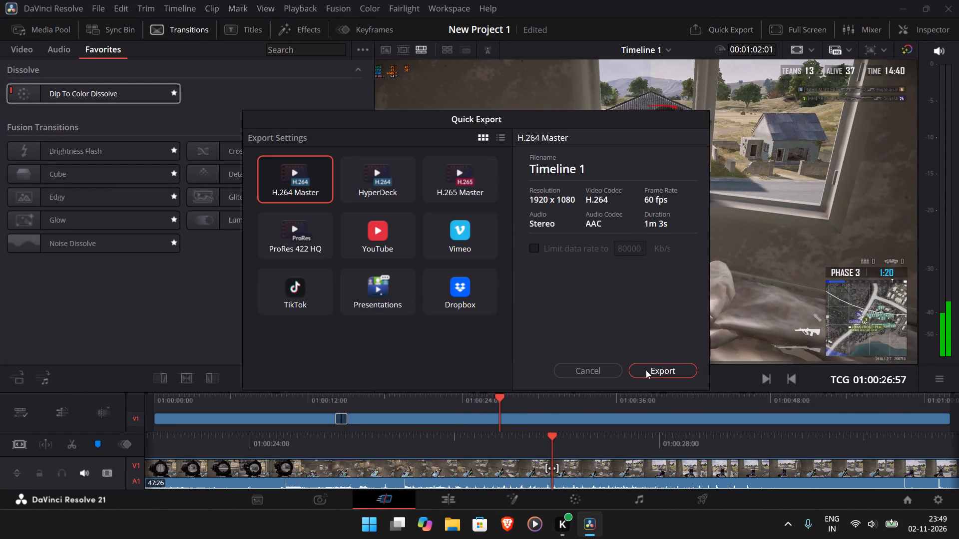
pyautogui.click(646, 370)
pyautogui.press('F1')
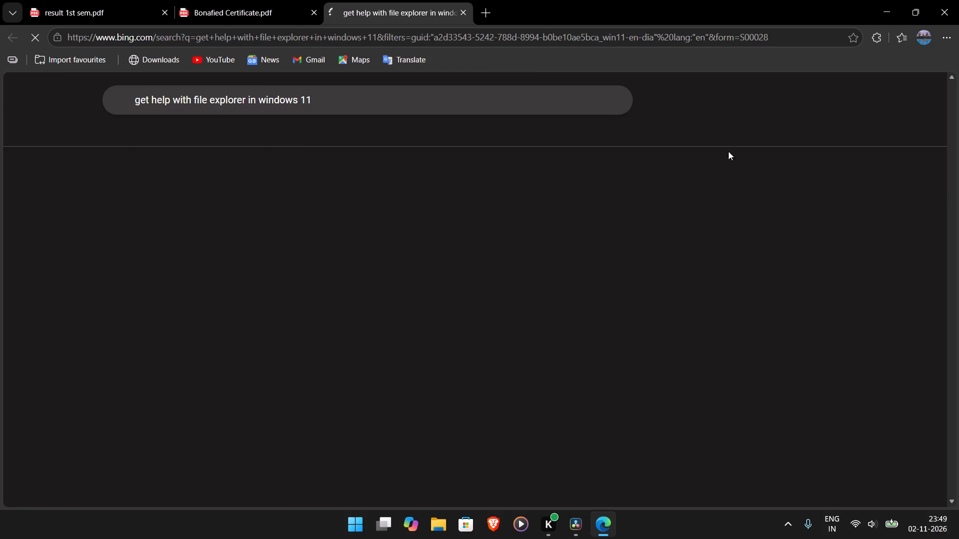
pyautogui.click(958, 0)
pyautogui.write('1v3')
pyautogui.press('space')
pyautogui.write('Mylta')
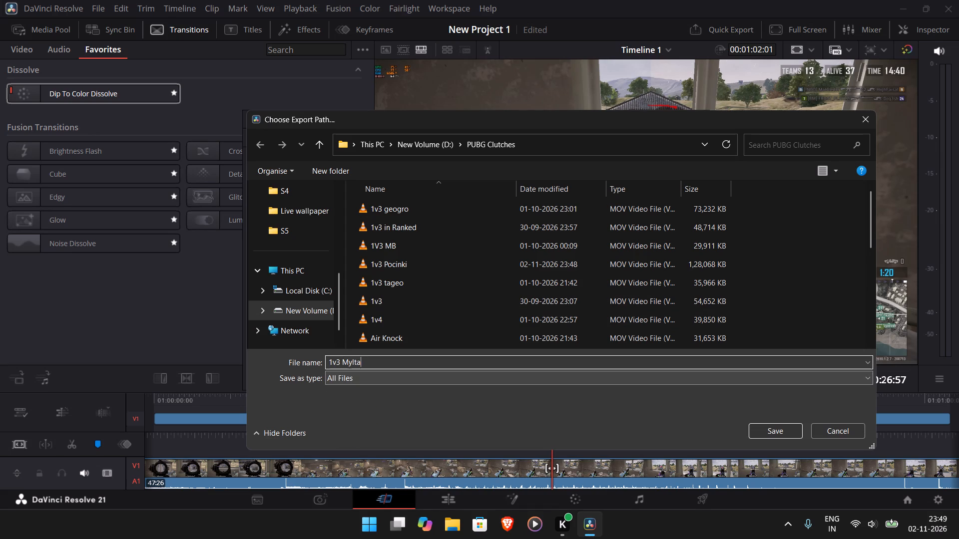
pyautogui.click(776, 425)
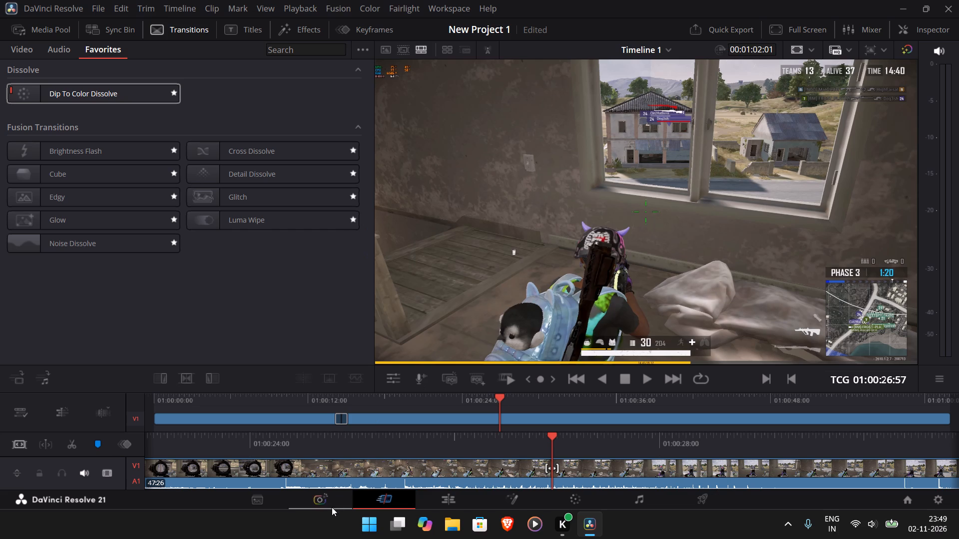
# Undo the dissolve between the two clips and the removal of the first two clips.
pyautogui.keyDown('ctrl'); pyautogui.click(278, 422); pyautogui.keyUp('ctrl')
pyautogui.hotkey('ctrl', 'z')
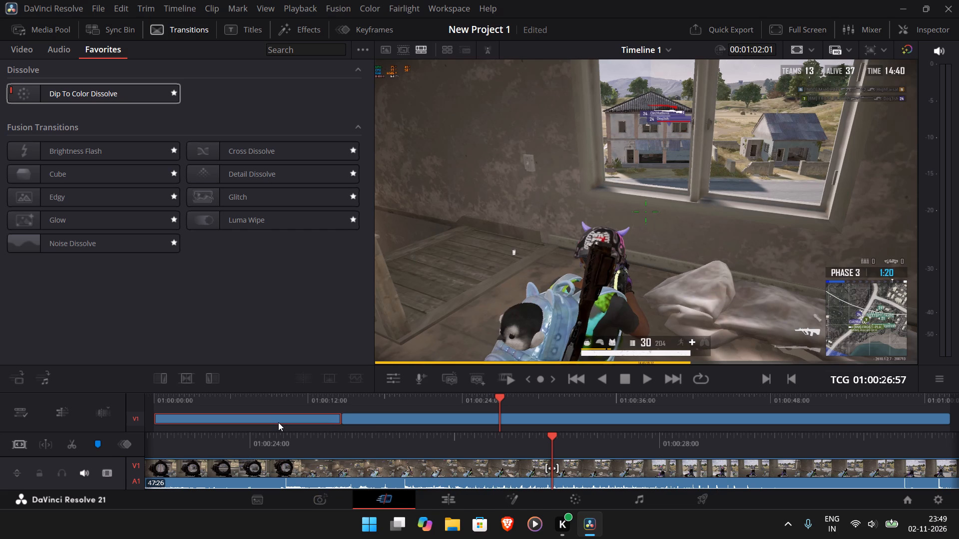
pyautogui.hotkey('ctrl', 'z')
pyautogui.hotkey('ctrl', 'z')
# Cut all four clips from Timeline 1 one after another to empty the timeline.
pyautogui.click(205, 414)
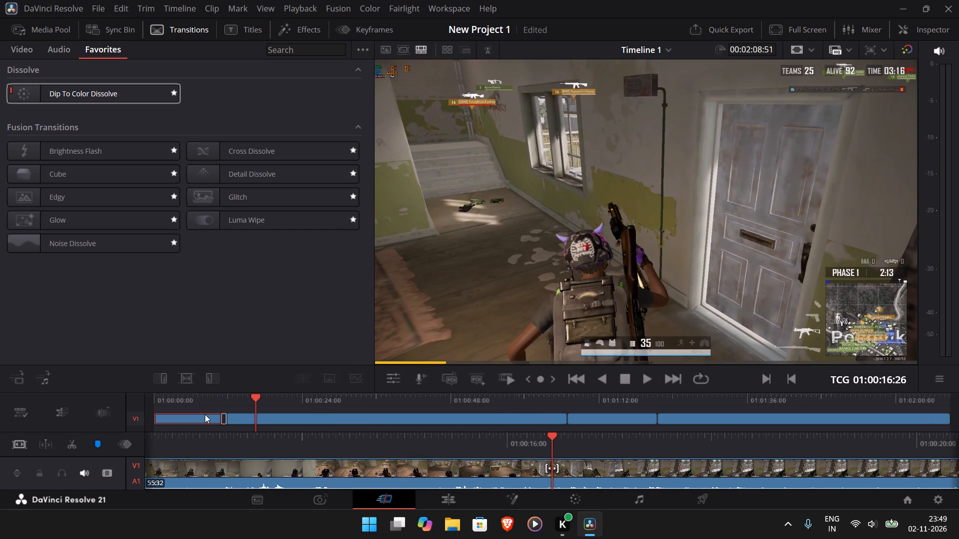
pyautogui.rightClick(203, 415)
pyautogui.click(256, 308)
pyautogui.click(253, 414)
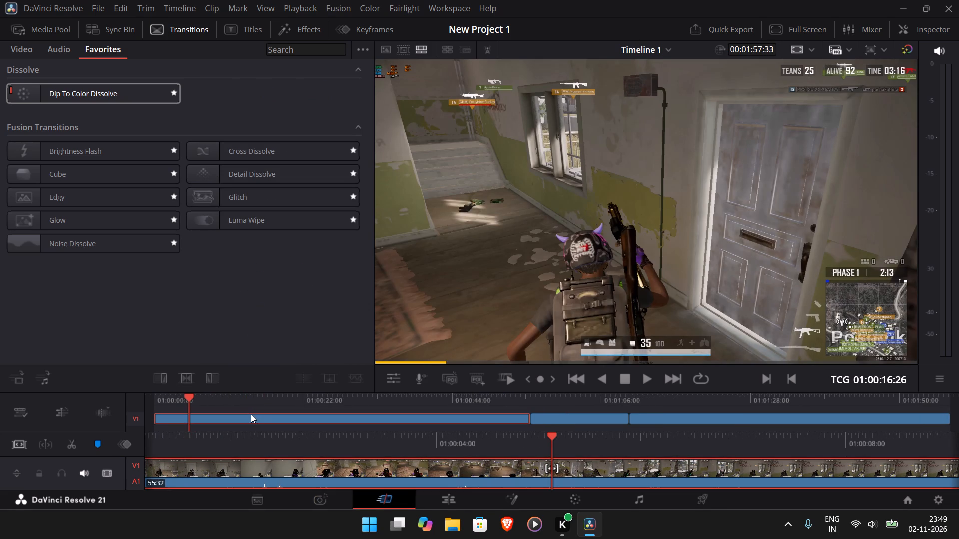
pyautogui.rightClick(251, 414)
pyautogui.click(297, 312)
pyautogui.click(302, 422)
pyautogui.rightClick(301, 422)
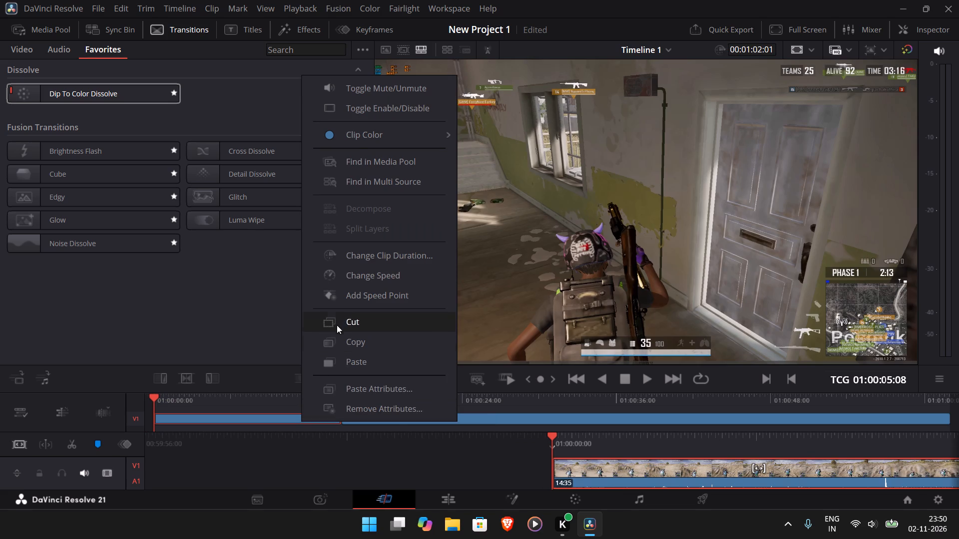
pyautogui.click(338, 322)
pyautogui.click(338, 422)
pyautogui.rightClick(338, 422)
pyautogui.click(377, 317)
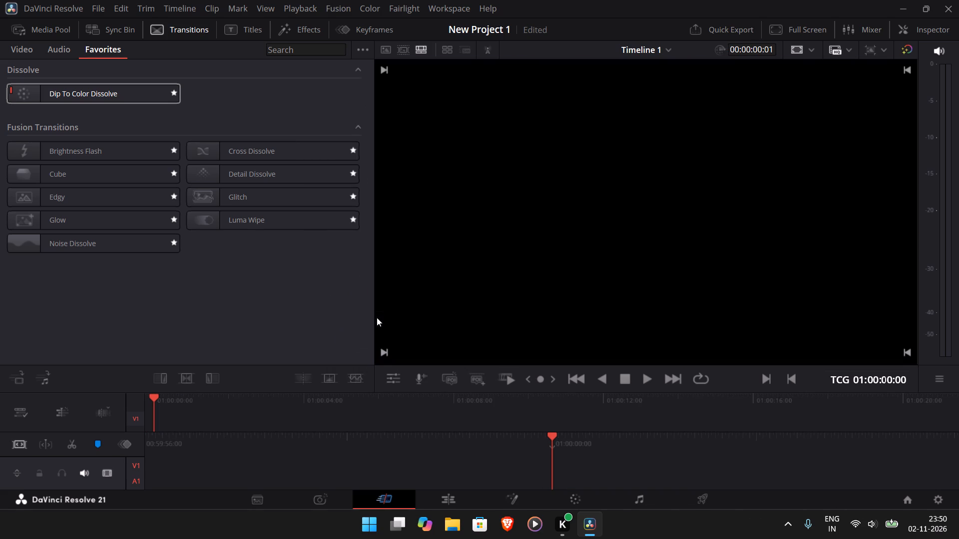
# Remove the emptied Timeline 1 from the media pool and confirm the removal.
pyautogui.click(33, 51)
pyautogui.click(18, 46)
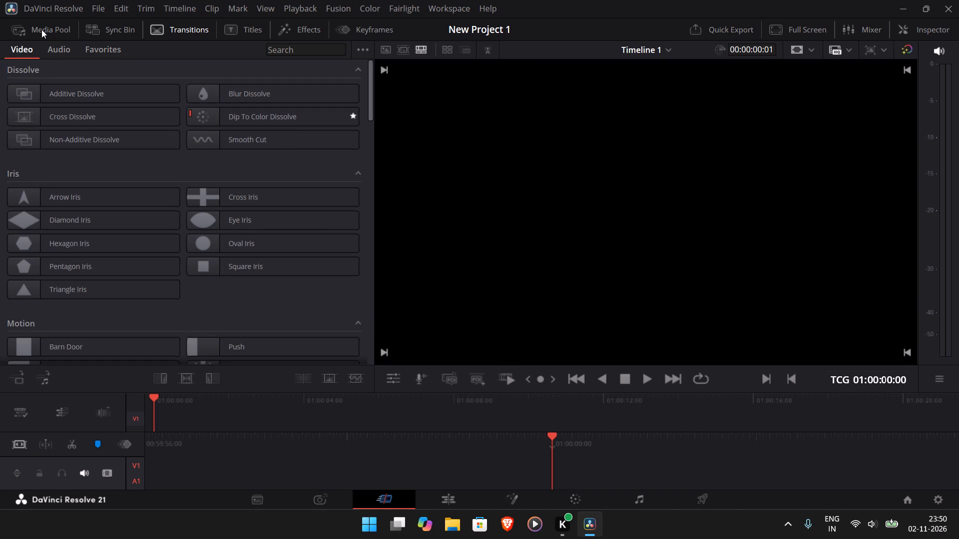
pyautogui.click(41, 29)
pyautogui.rightClick(131, 119)
pyautogui.click(188, 205)
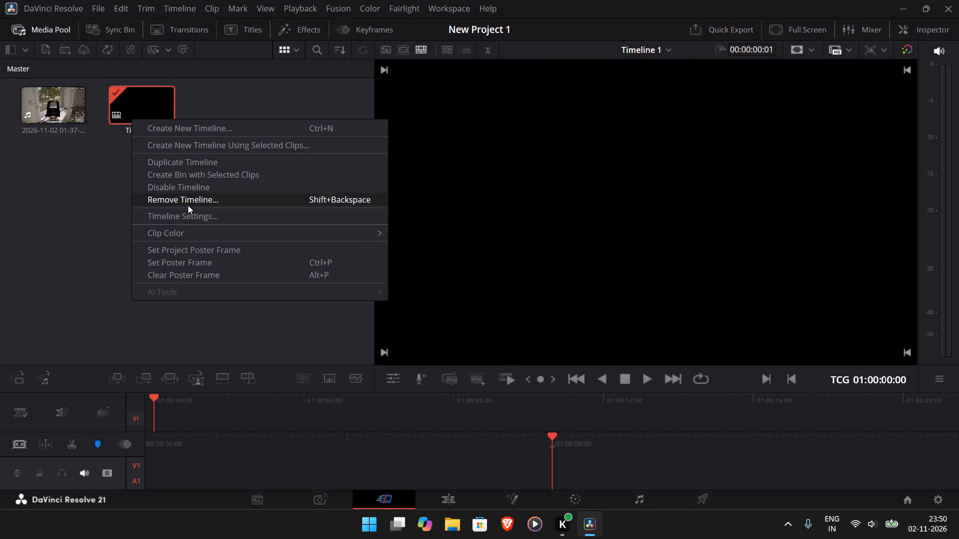
pyautogui.click(581, 311)
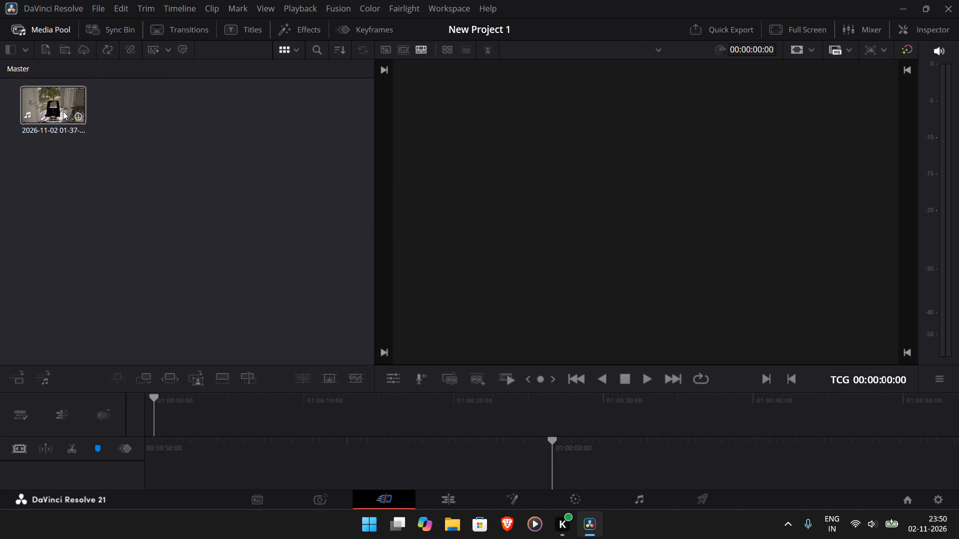
pyautogui.rightClick(63, 111)
pyautogui.click(196, 187)
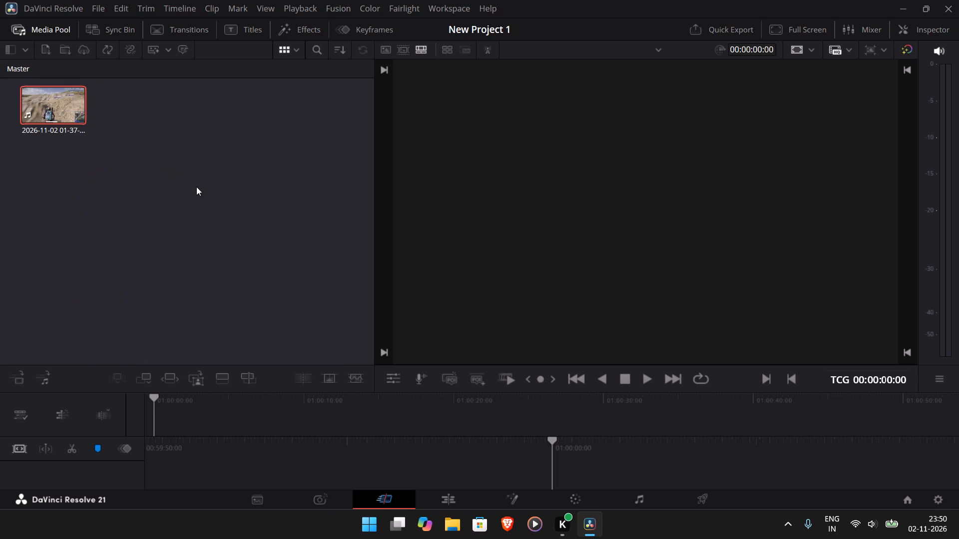
pyautogui.rightClick(43, 121)
pyautogui.click(196, 193)
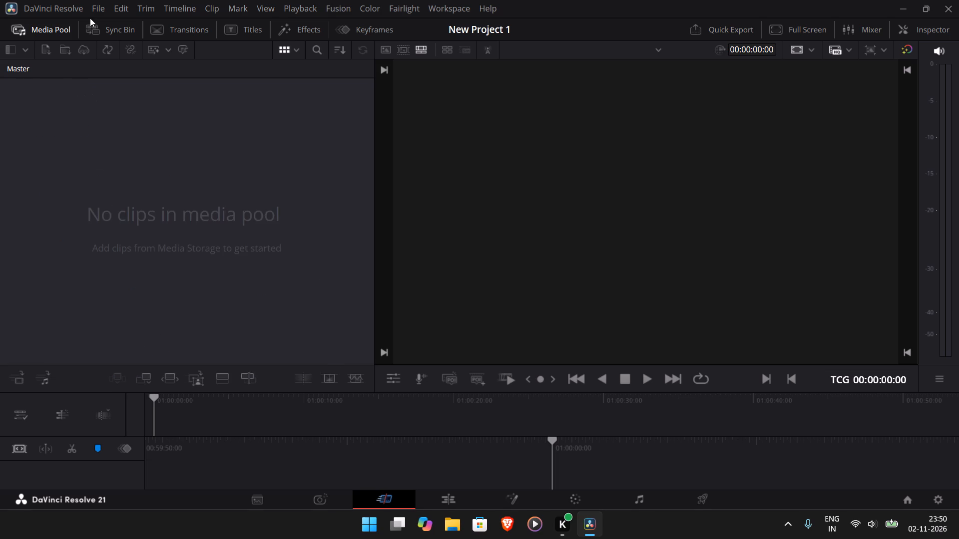
# Start a media import from the Videos folder and widen the file list to show dates, types and sizes.
pyautogui.click(95, 5)
pyautogui.click(206, 174)
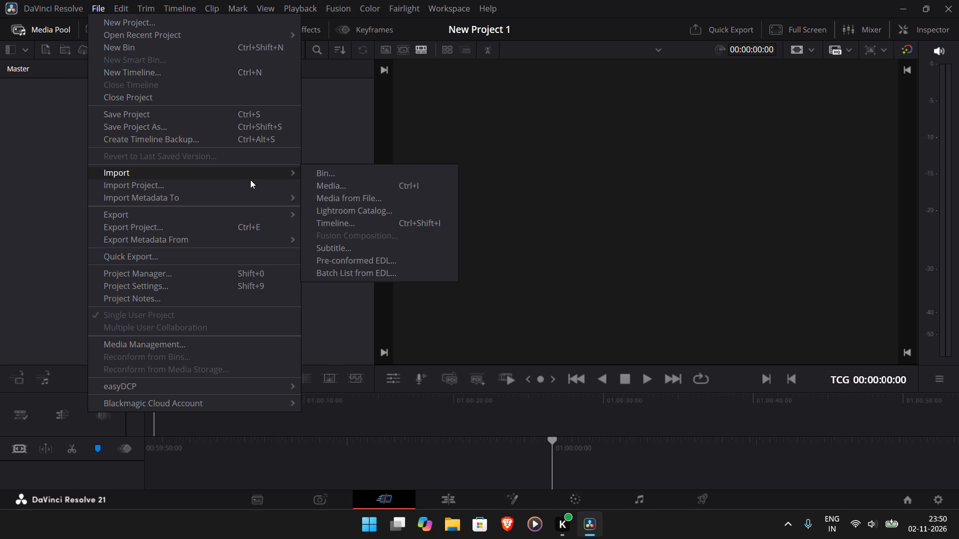
pyautogui.click(376, 187)
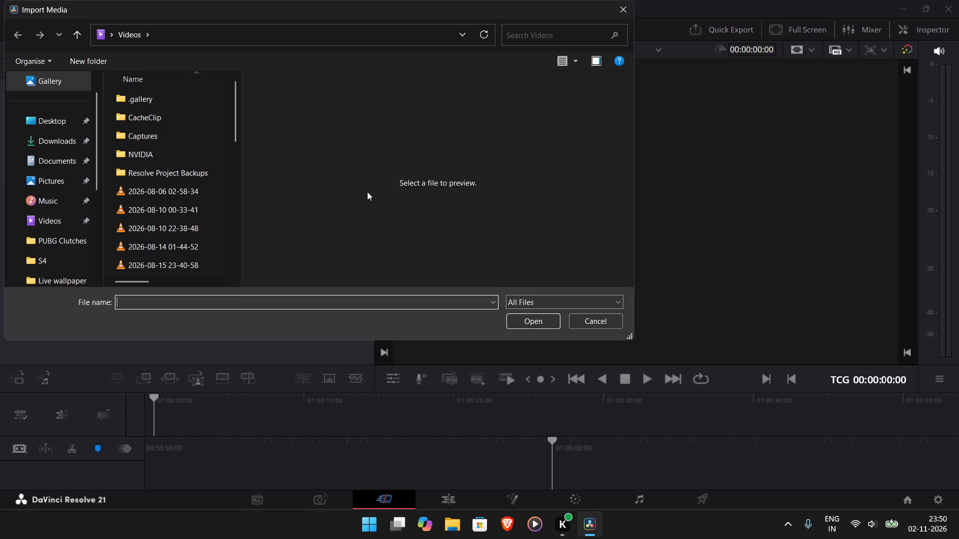
pyautogui.scroll(-1, 168, 165)
pyautogui.scroll(1, 168, 165)
pyautogui.scroll(-12, 169, 165)
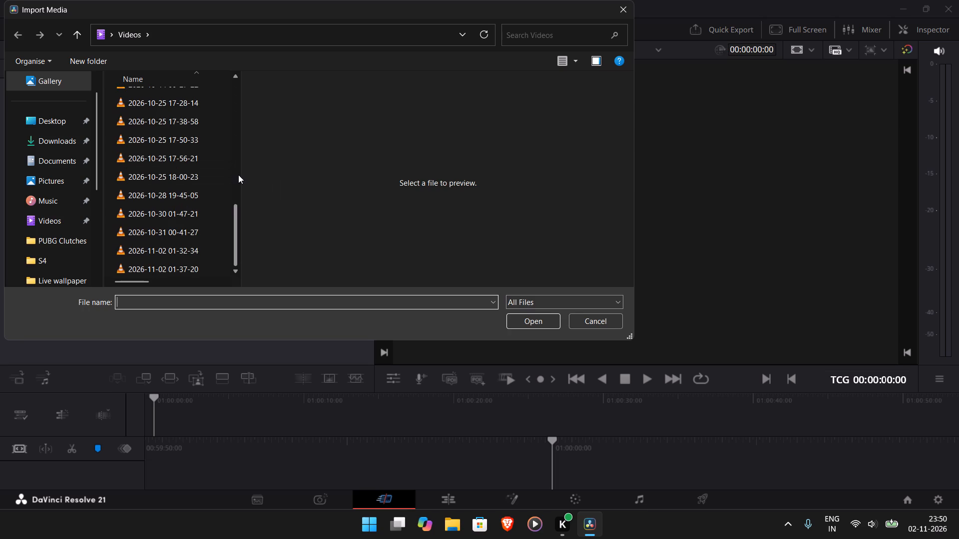
pyautogui.moveTo(241, 174); pyautogui.dragTo(469, 181)
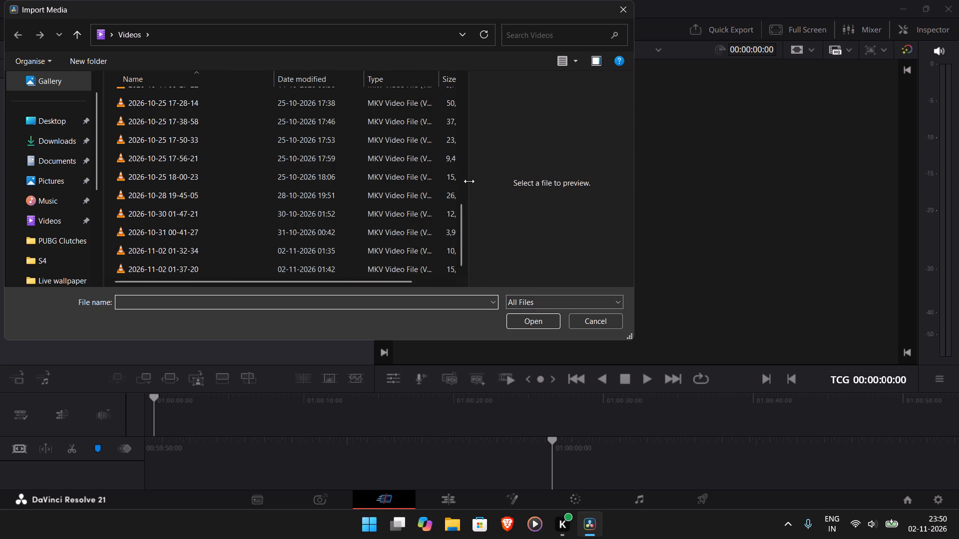
pyautogui.moveTo(469, 181); pyautogui.dragTo(480, 184)
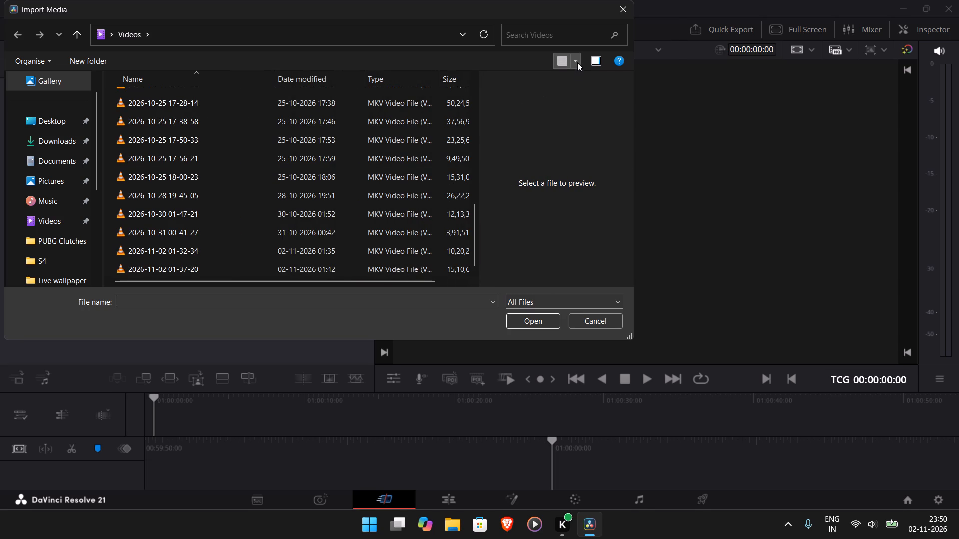
# Try several display layouts for the Videos file list and settle on Tiles, which shows thumbnails, durations and sizes.
pyautogui.click(577, 62)
pyautogui.click(538, 157)
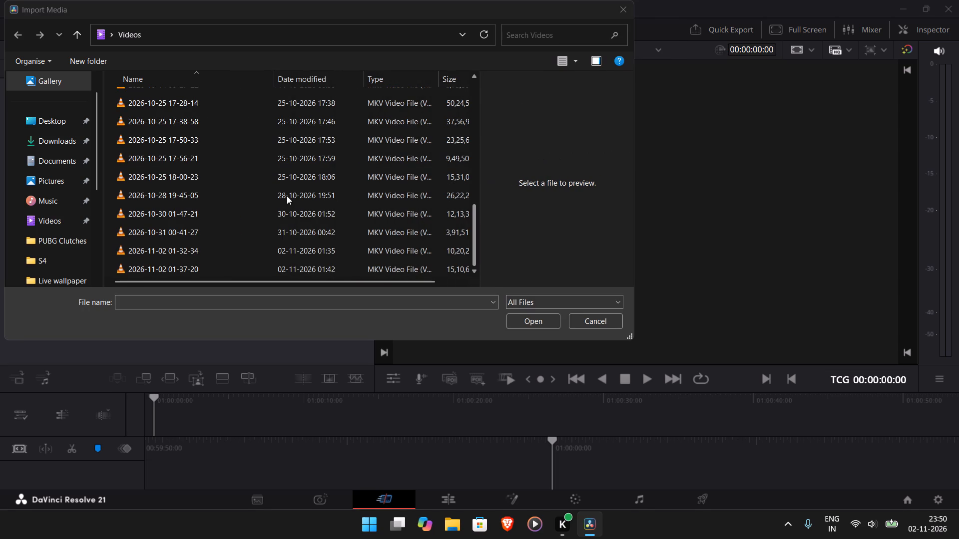
pyautogui.scroll(-3, 287, 196)
pyautogui.click(569, 60)
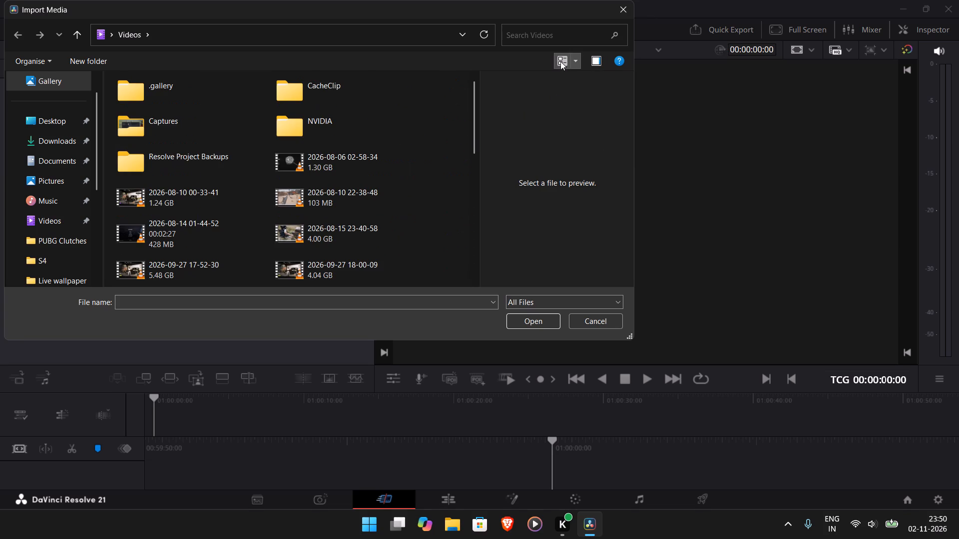
pyautogui.scroll(-20, 376, 155)
pyautogui.scroll(-2, 376, 155)
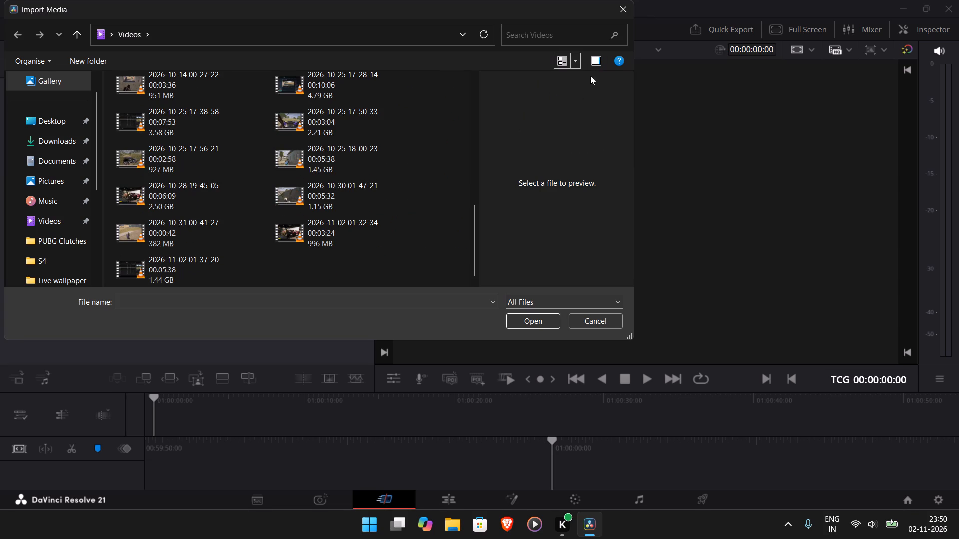
pyautogui.click(574, 57)
pyautogui.click(610, 10)
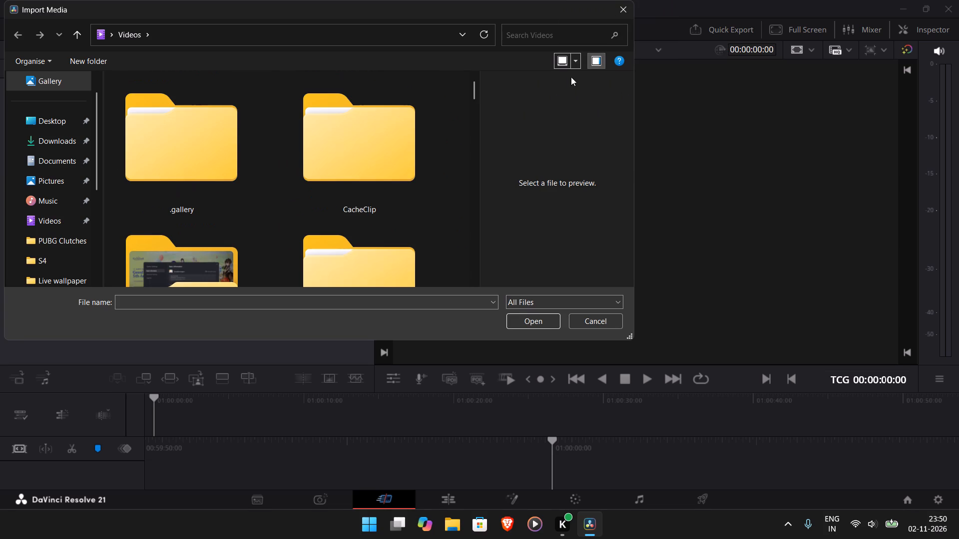
pyautogui.click(578, 57)
pyautogui.click(624, 100)
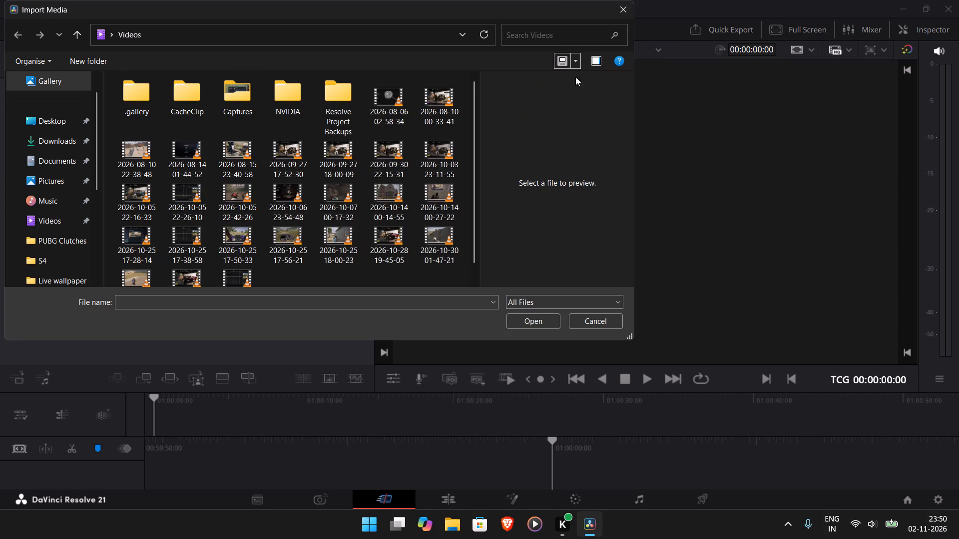
pyautogui.click(579, 62)
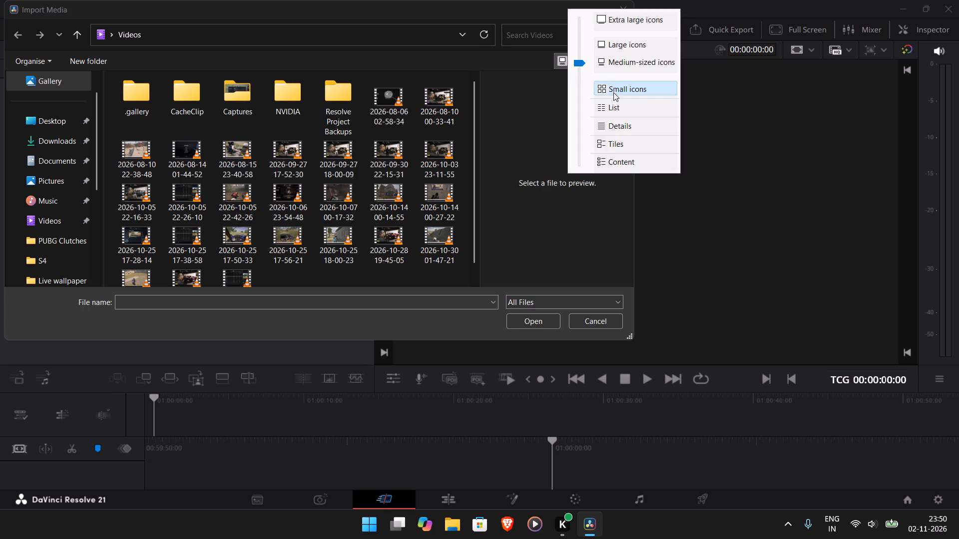
pyautogui.click(613, 92)
pyautogui.click(579, 63)
pyautogui.click(611, 102)
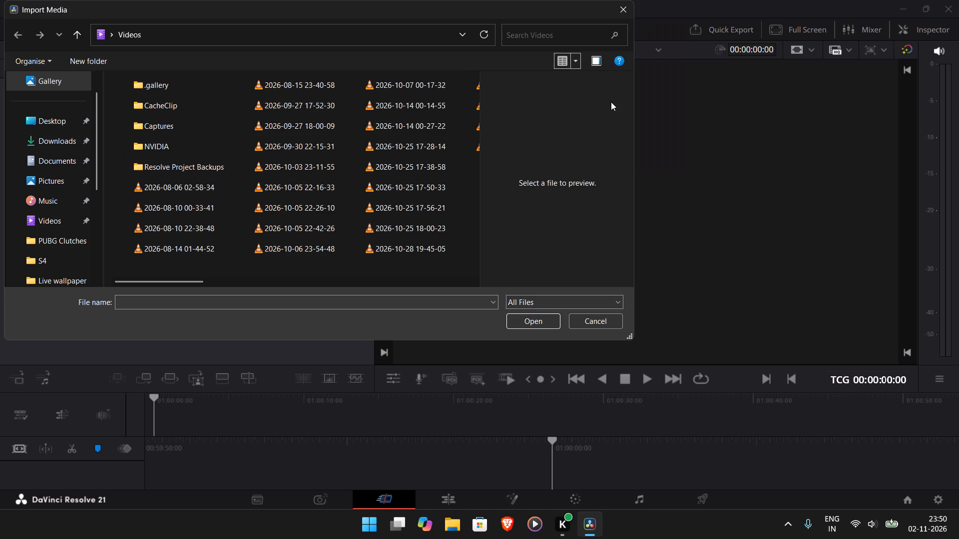
pyautogui.click(577, 65)
pyautogui.click(615, 135)
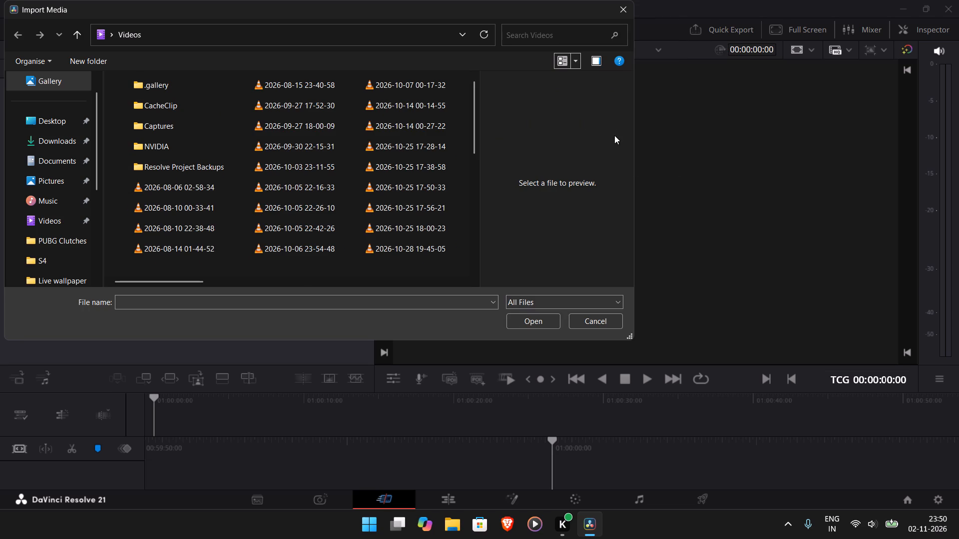
pyautogui.scroll(-15, 348, 184)
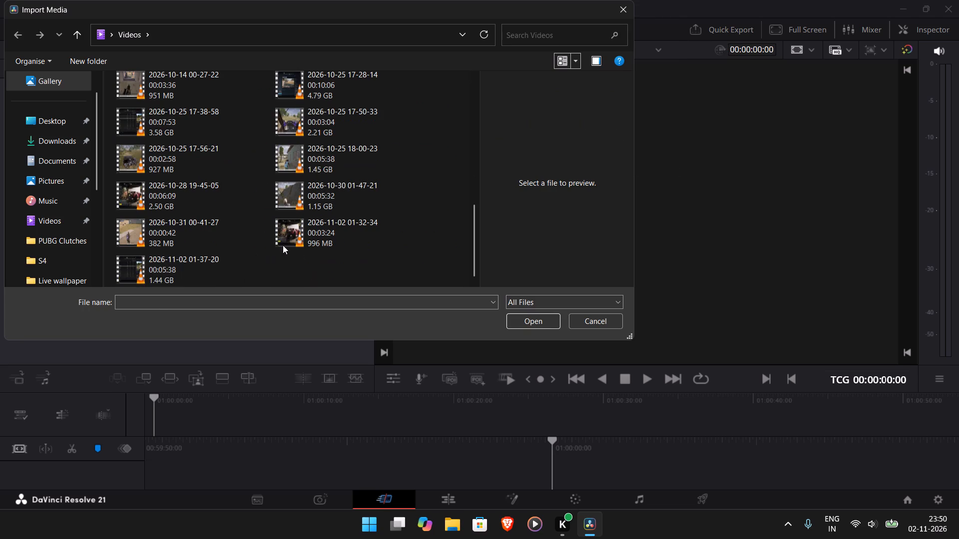
pyautogui.click(302, 240)
pyautogui.click(534, 317)
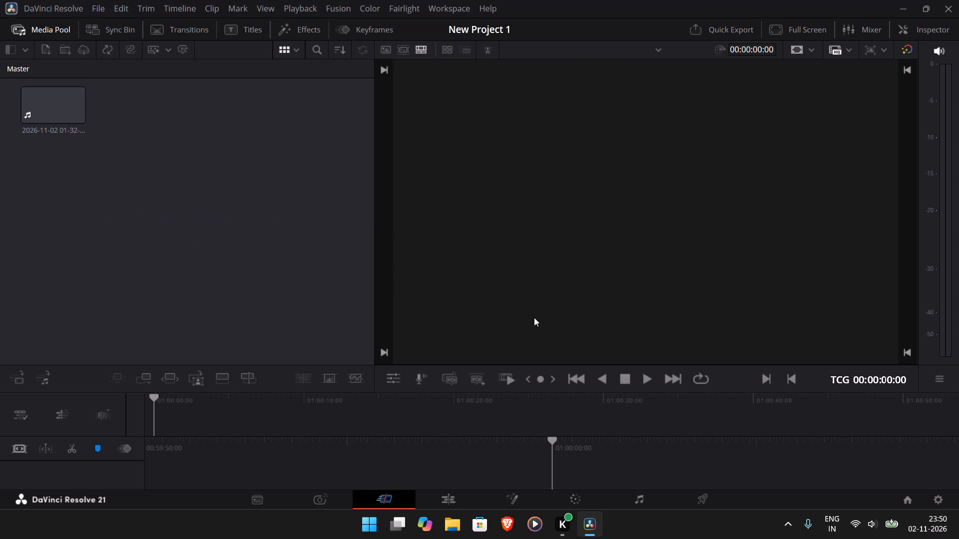
pyautogui.moveTo(44, 109); pyautogui.dragTo(224, 403)
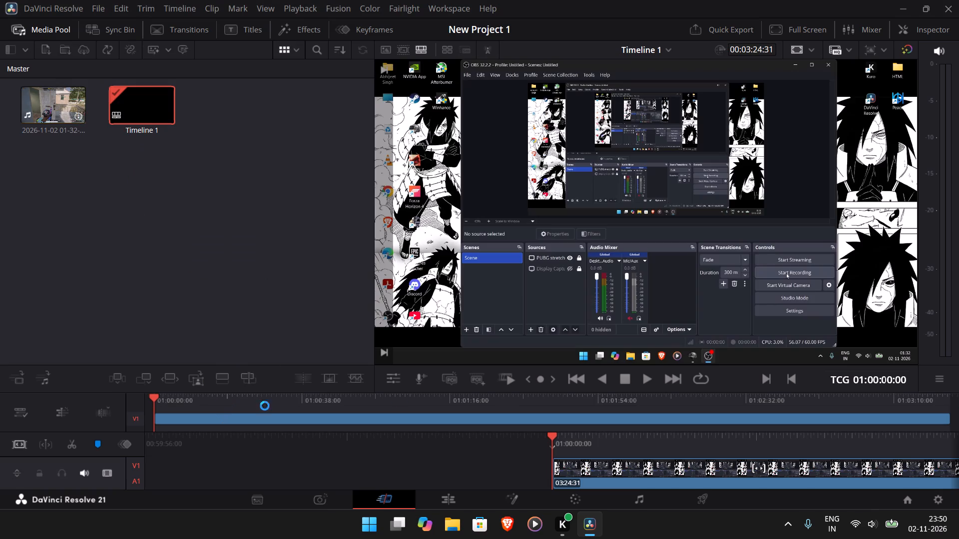
pyautogui.click(646, 376)
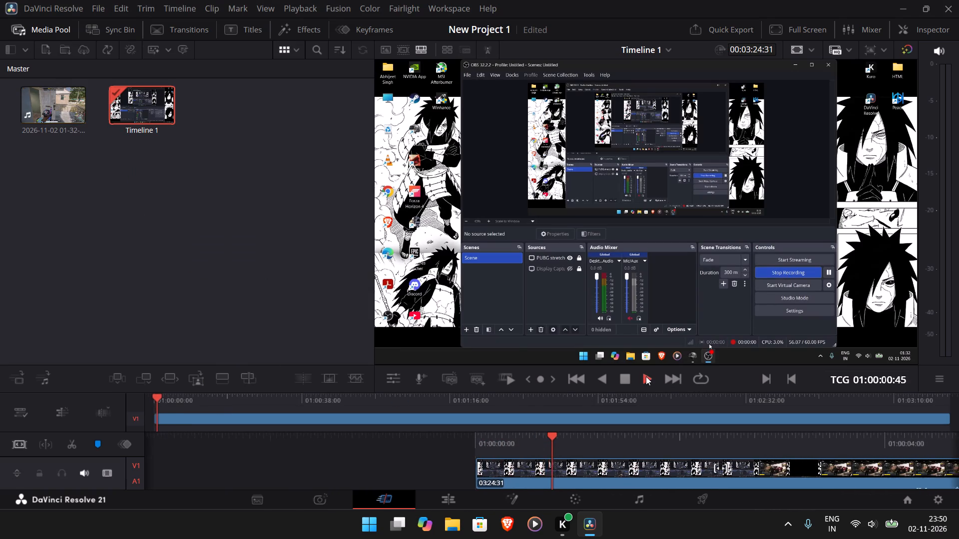
pyautogui.click(239, 402)
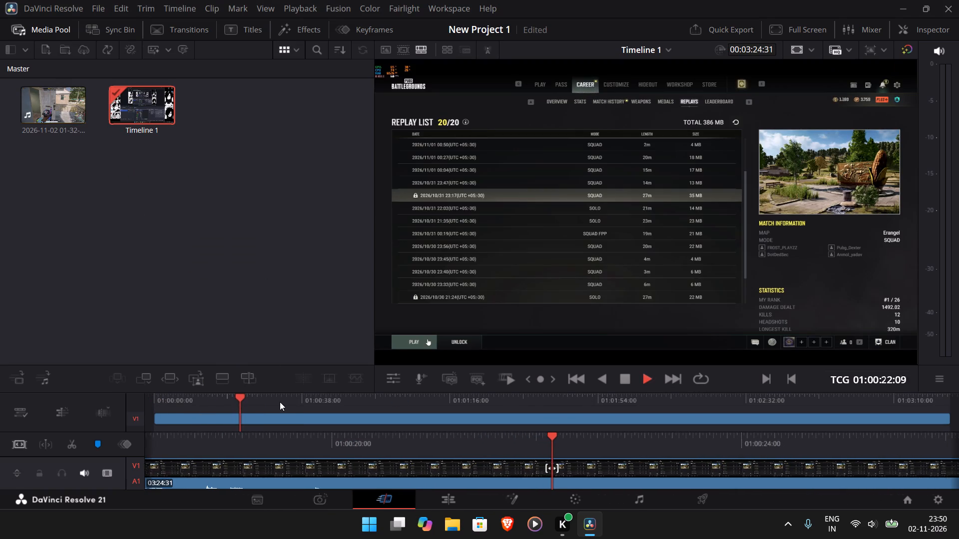
pyautogui.click(288, 398)
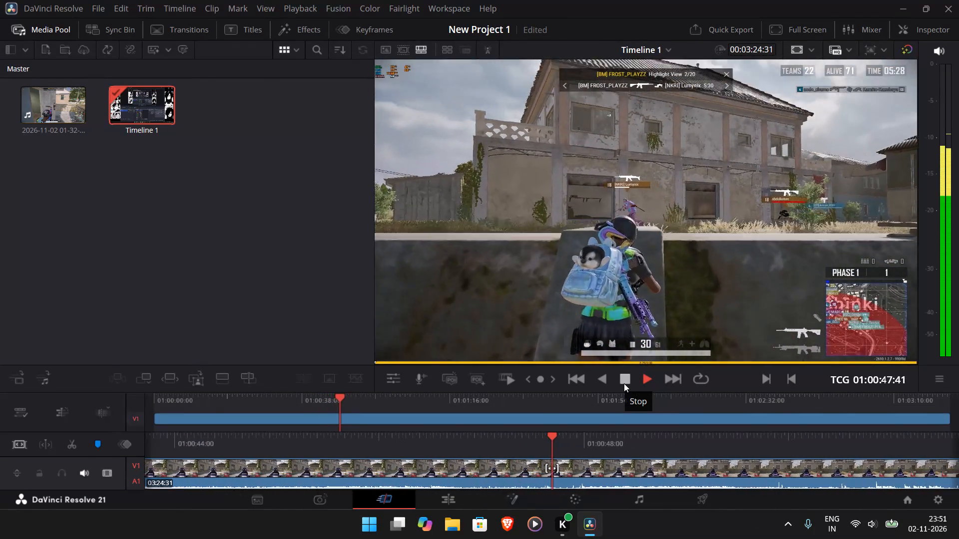
pyautogui.click(488, 402)
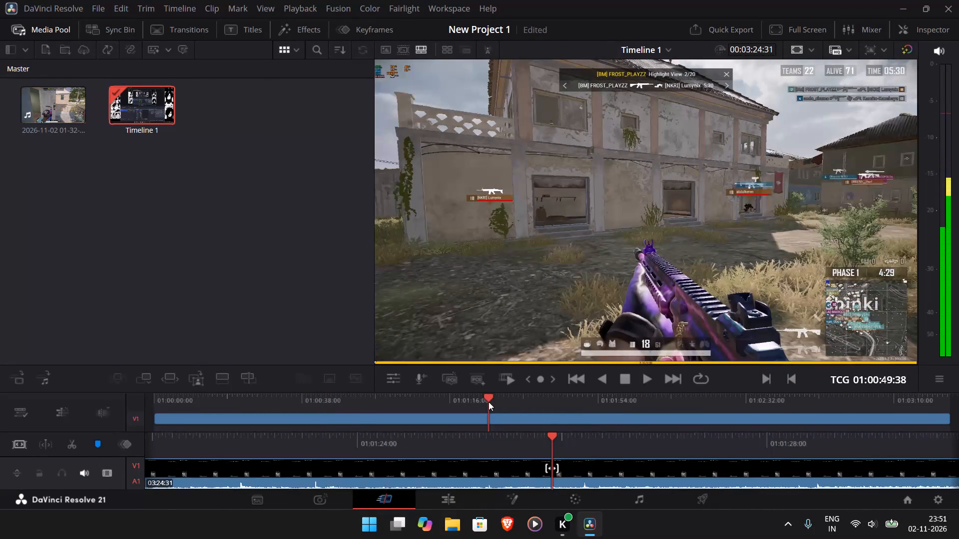
pyautogui.click(620, 400)
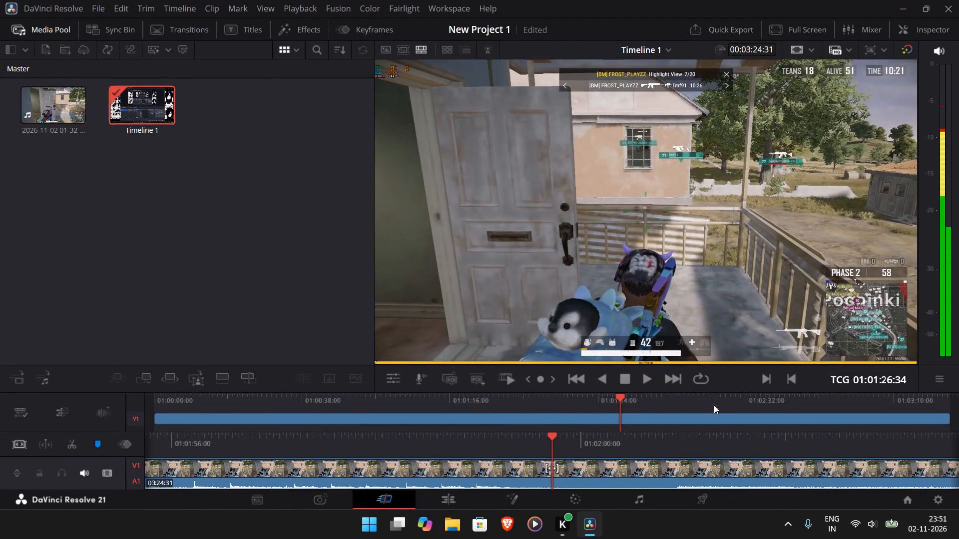
pyautogui.click(760, 401)
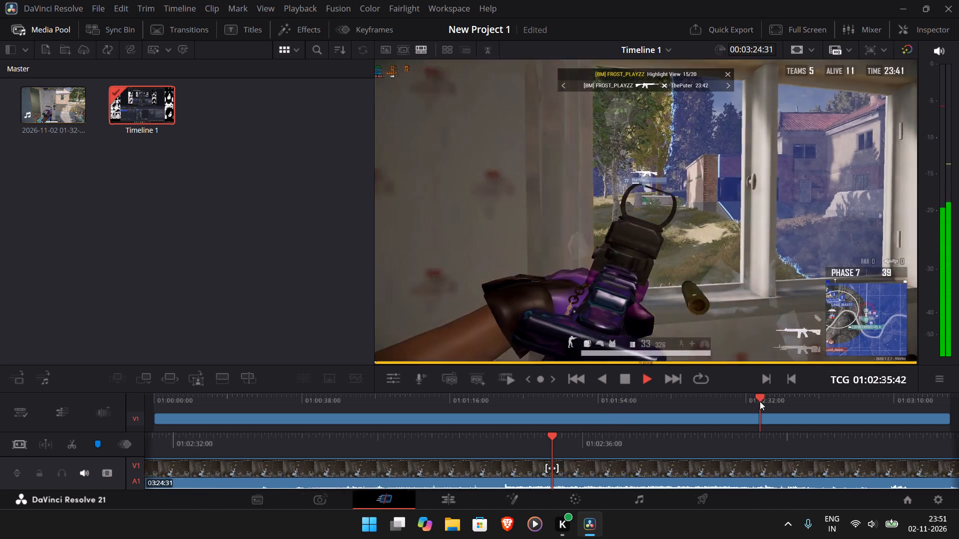
pyautogui.click(831, 403)
pyautogui.click(895, 403)
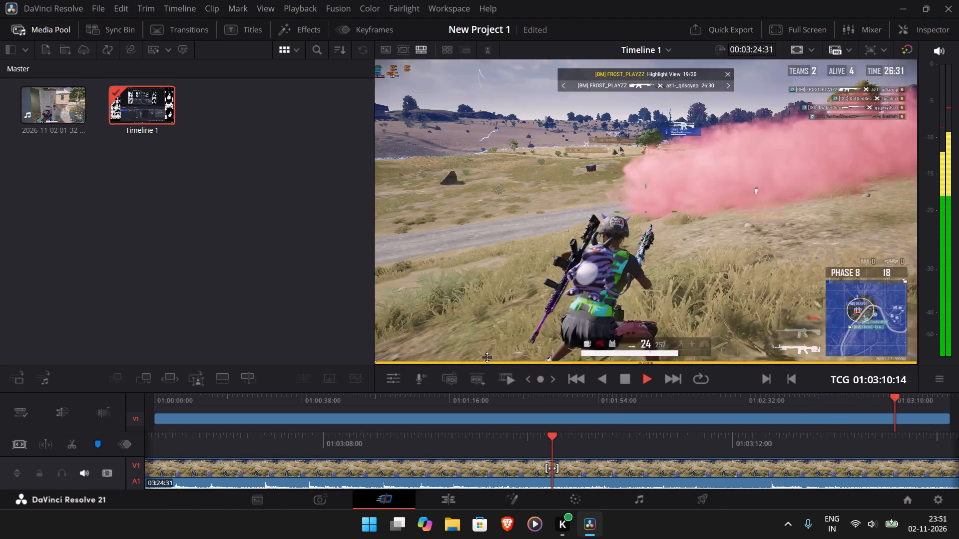
# Remove Timeline 1 from the media pool and confirm the removal, keeping the source recording.
pyautogui.click(149, 92)
pyautogui.rightClick(158, 112)
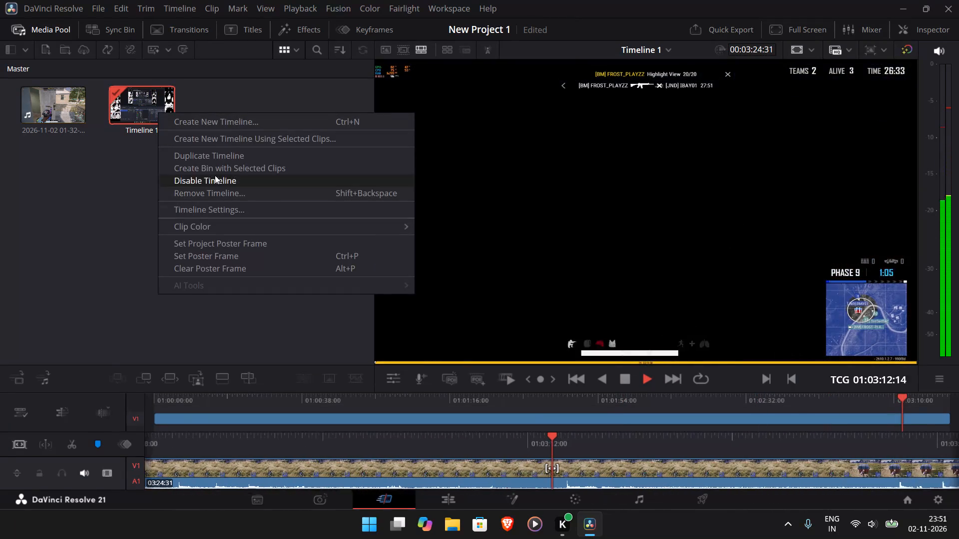
pyautogui.click(246, 196)
pyautogui.click(583, 308)
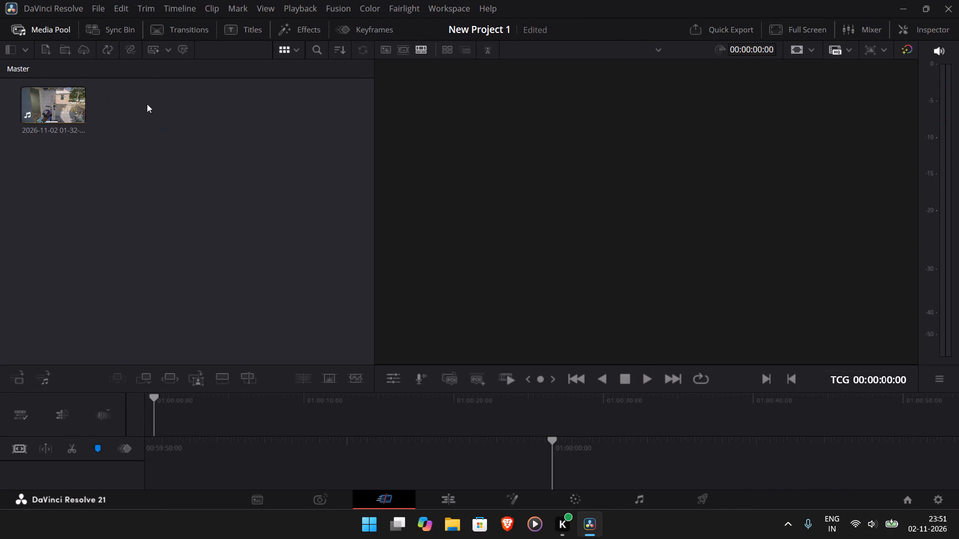
pyautogui.click(104, 9)
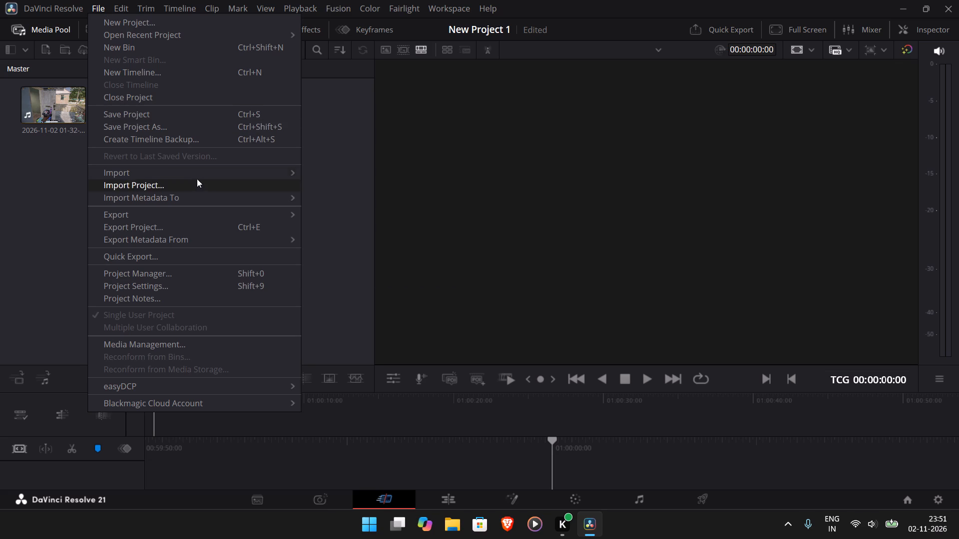
pyautogui.click(384, 188)
pyautogui.scroll(-9, 414, 259)
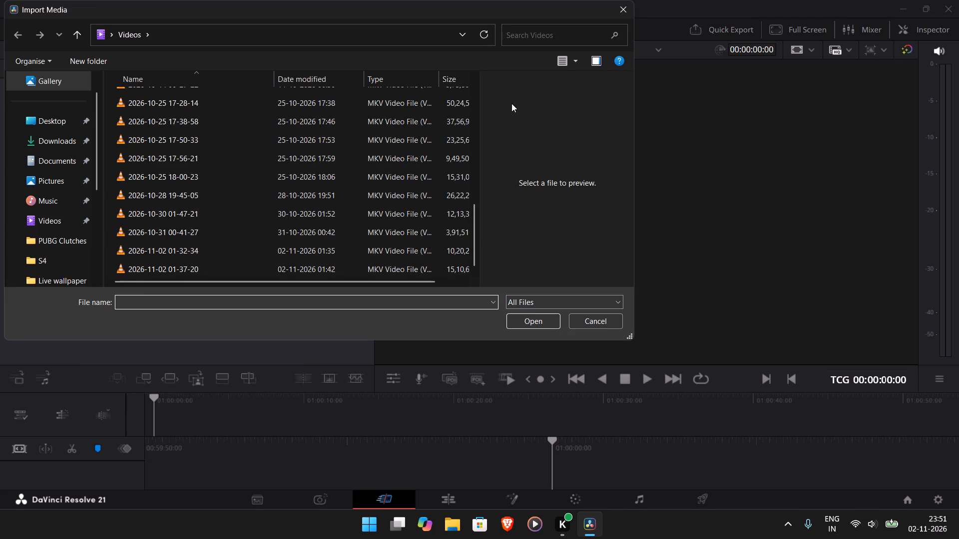
pyautogui.click(561, 56)
pyautogui.scroll(-15, 390, 194)
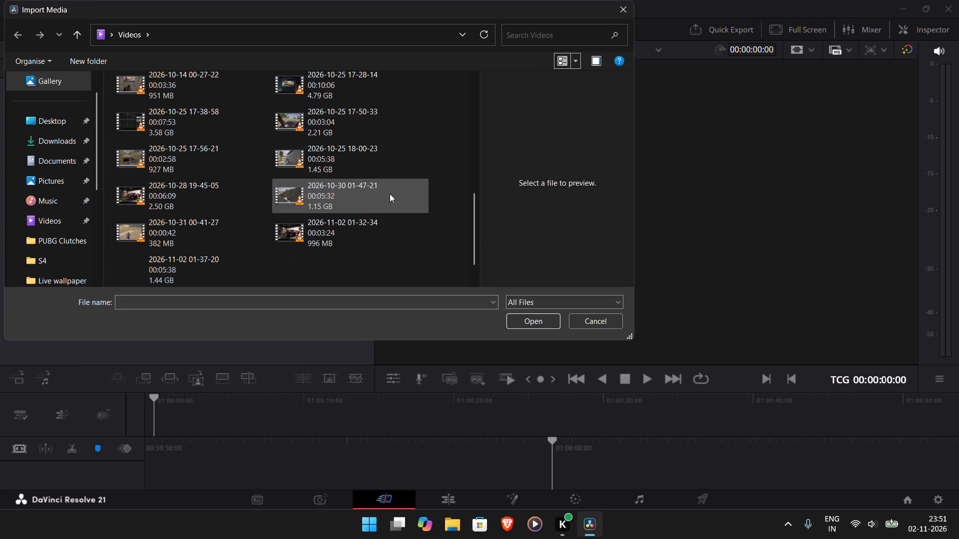
pyautogui.click(170, 231)
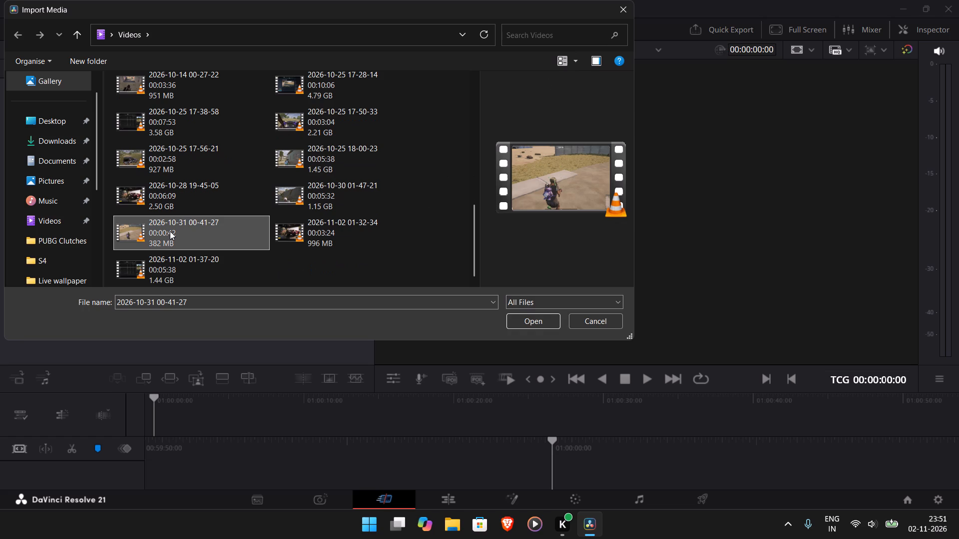
pyautogui.doubleClick(327, 182)
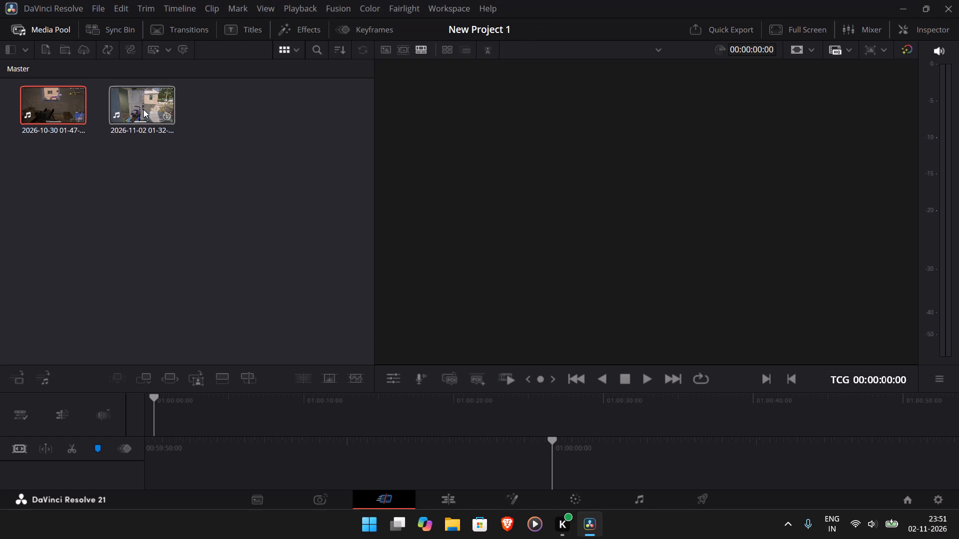
pyautogui.click(143, 109)
pyautogui.click(66, 110)
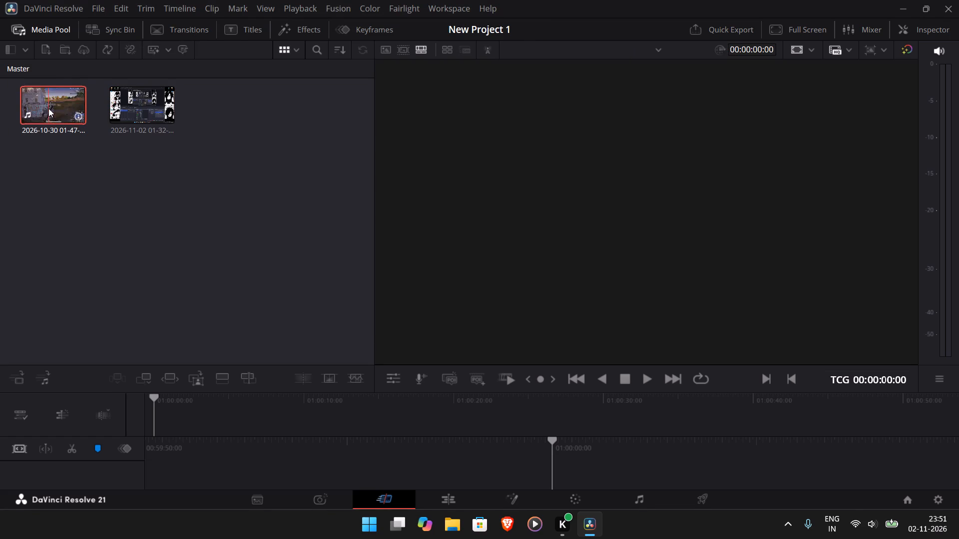
pyautogui.moveTo(48, 108); pyautogui.dragTo(200, 405)
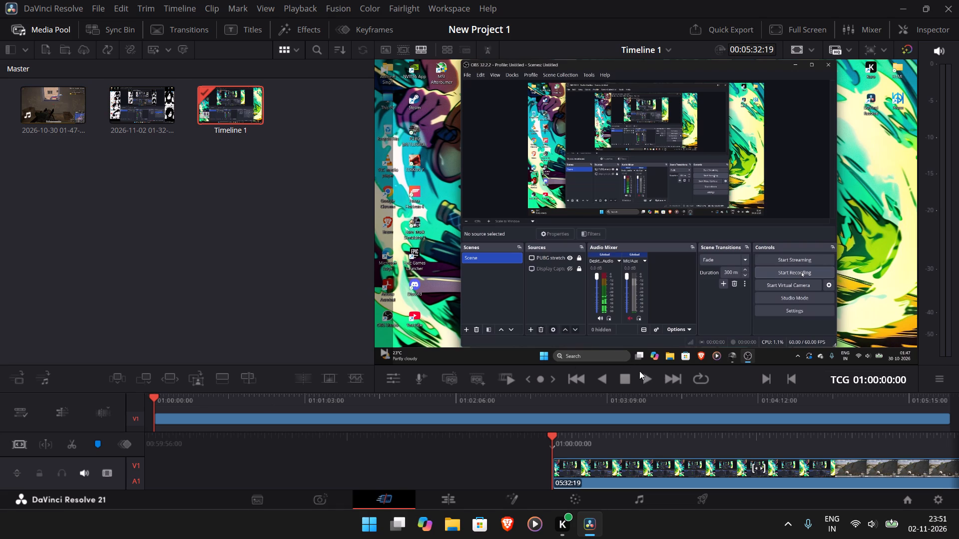
# Play the new timeline and skip past the loading screens to examine the first highlights up to about 01:01:38.
pyautogui.click(644, 372)
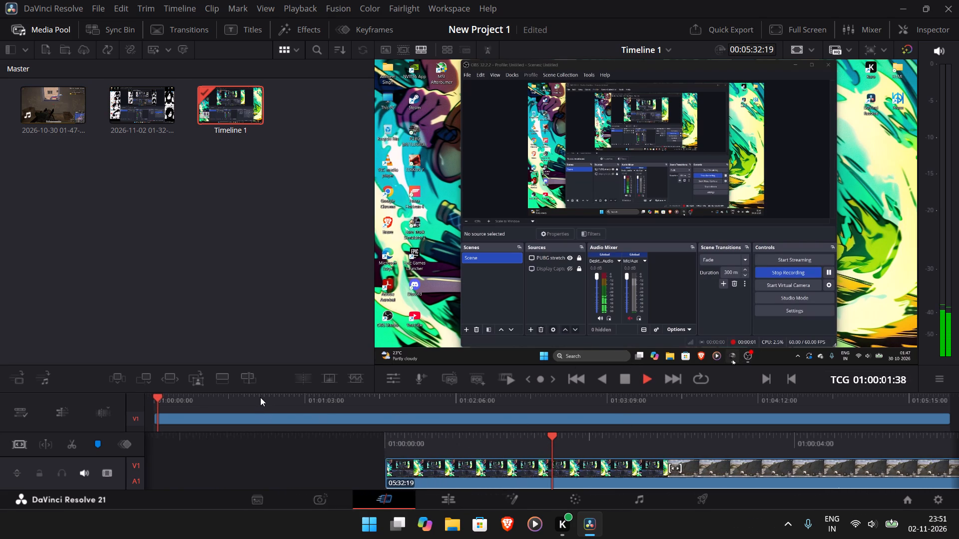
pyautogui.click(260, 397)
pyautogui.click(309, 398)
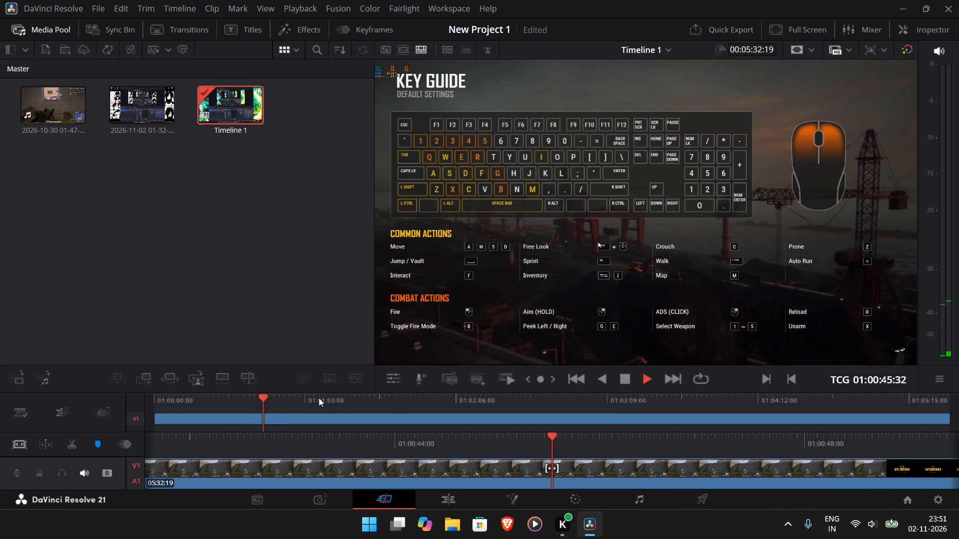
pyautogui.click(319, 398)
pyautogui.click(341, 401)
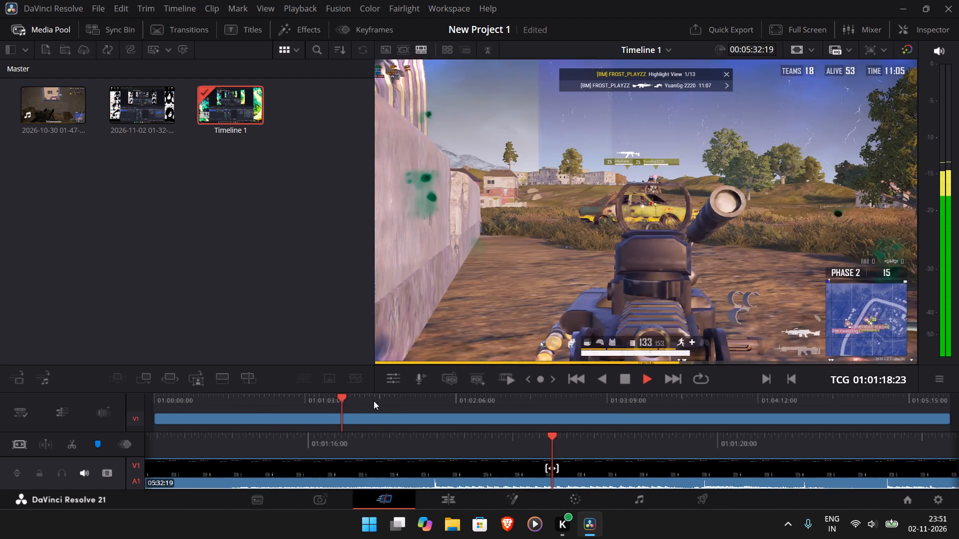
pyautogui.click(387, 399)
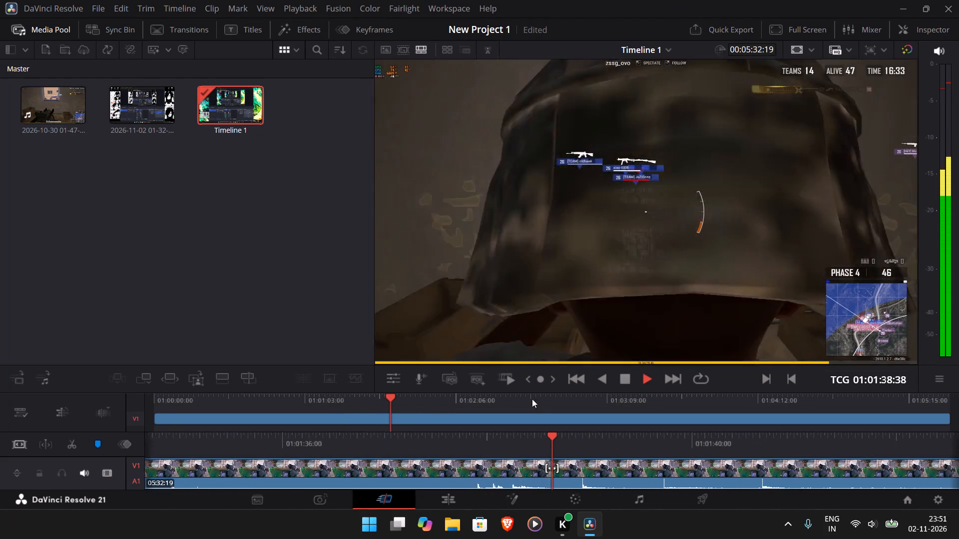
# Split the recording at 01:01:38:10, where the window highlight begins, and cut out everything before it.
pyautogui.click(604, 382)
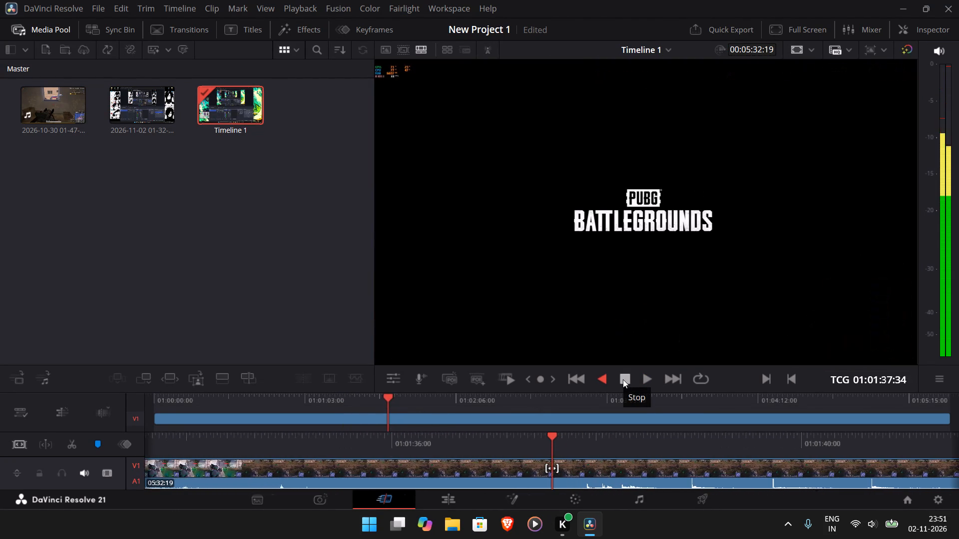
pyautogui.click(649, 379)
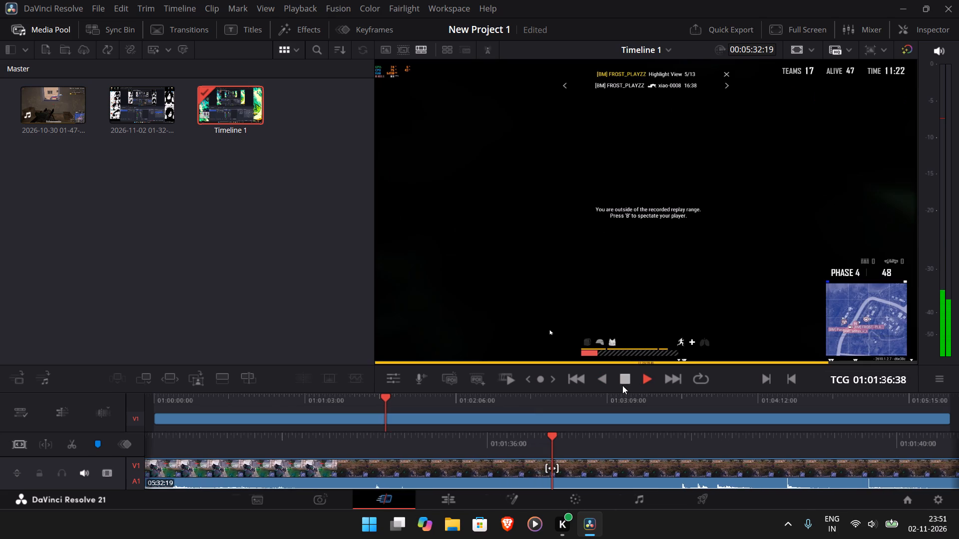
pyautogui.click(627, 383)
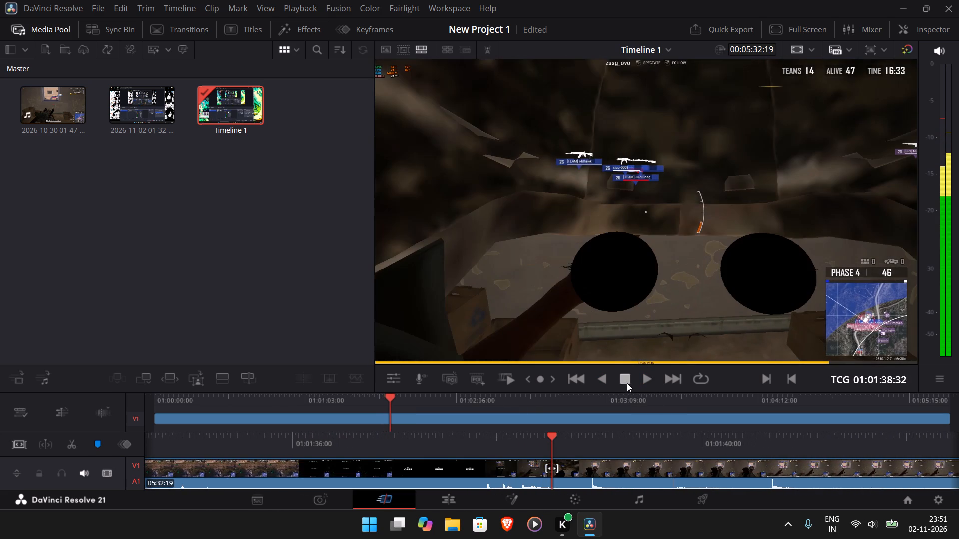
pyautogui.click(604, 380)
pyautogui.click(620, 379)
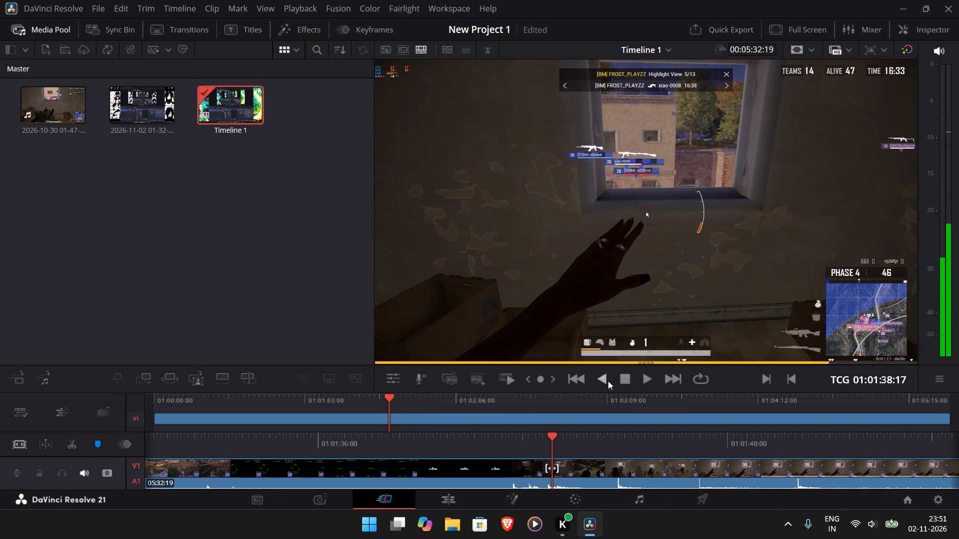
pyautogui.click(607, 381)
pyautogui.click(621, 381)
pyautogui.click(644, 380)
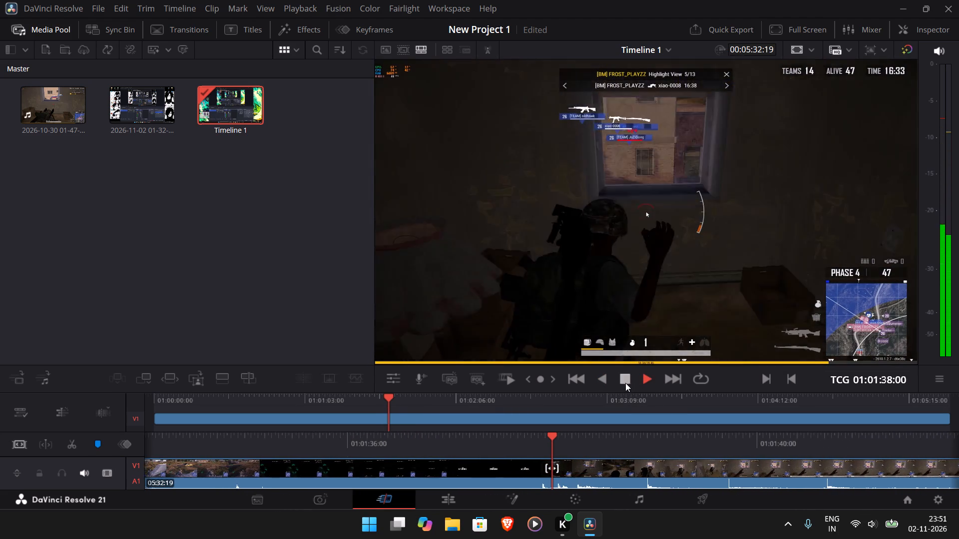
pyautogui.click(624, 383)
pyautogui.click(67, 449)
pyautogui.click(274, 413)
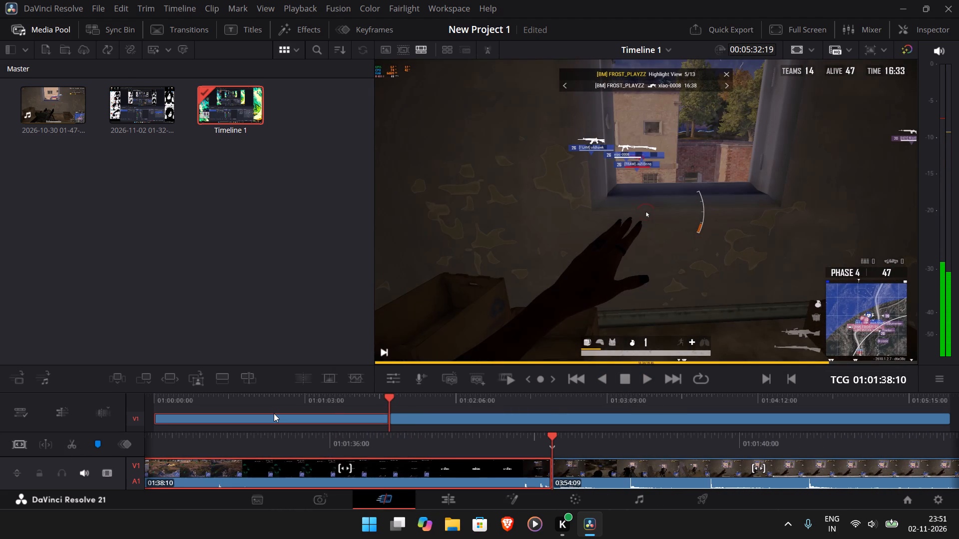
pyautogui.rightClick(274, 413)
pyautogui.click(340, 321)
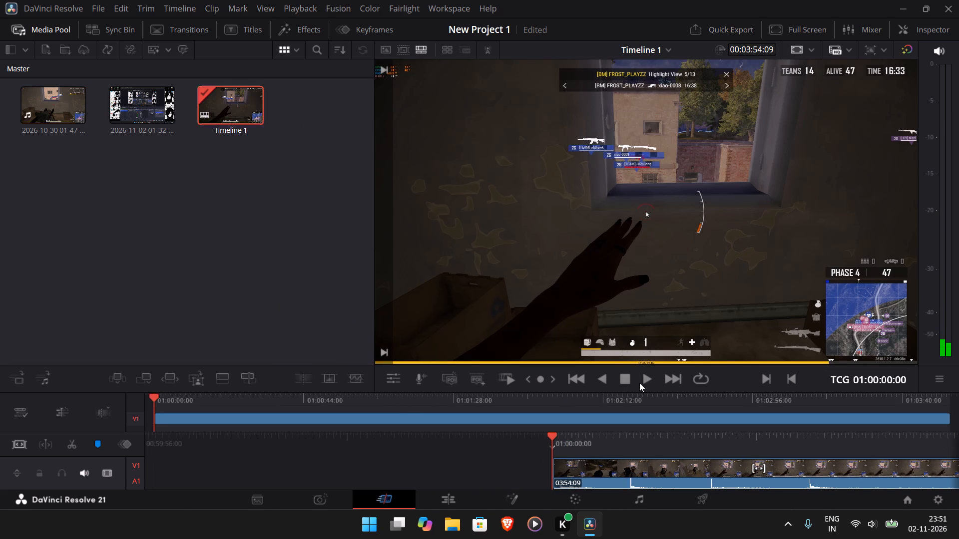
# Split the recording at about 01:00:09:06 and 01:00:12:05 and cut out the two pieces before the second split.
pyautogui.click(640, 383)
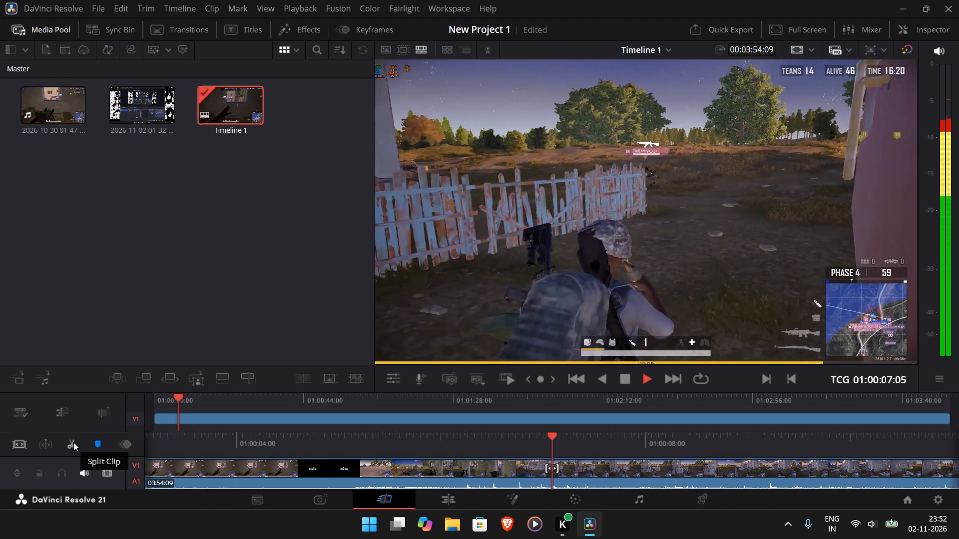
pyautogui.click(74, 442)
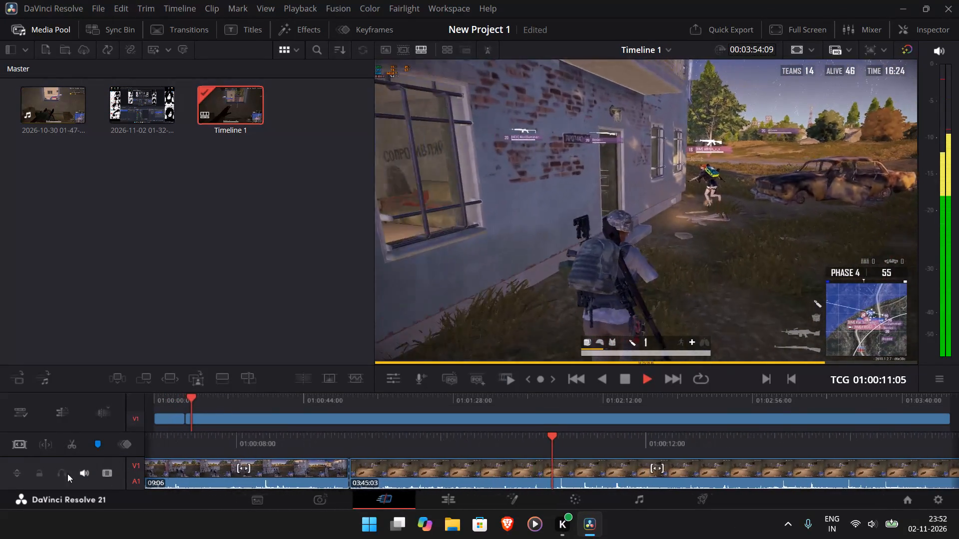
pyautogui.click(72, 449)
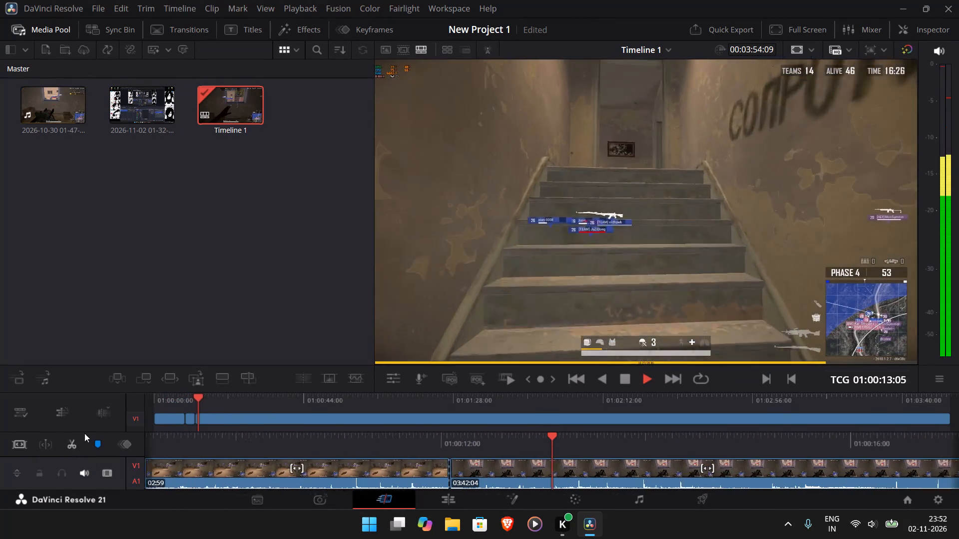
pyautogui.click(173, 417)
pyautogui.rightClick(173, 417)
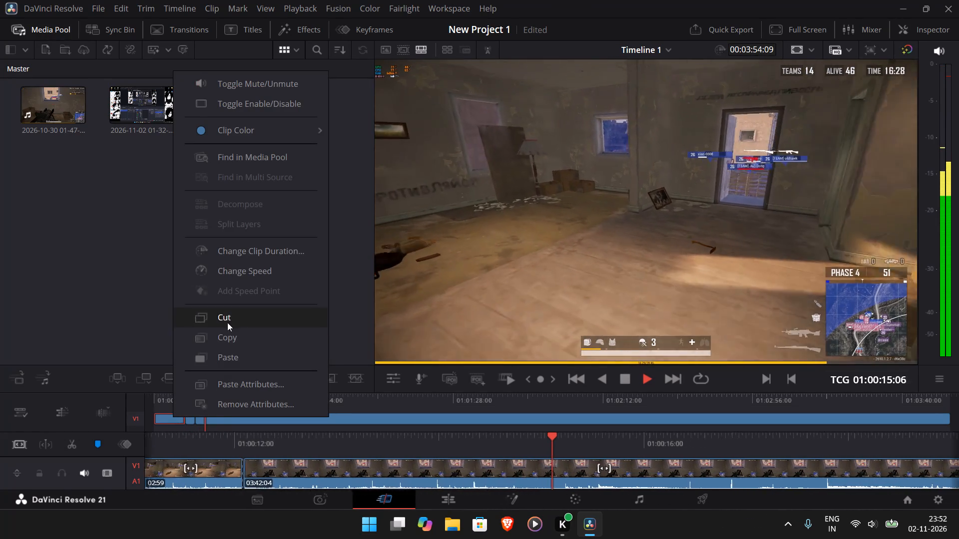
pyautogui.doubleClick(228, 322)
pyautogui.click(157, 417)
pyautogui.rightClick(158, 417)
pyautogui.click(193, 317)
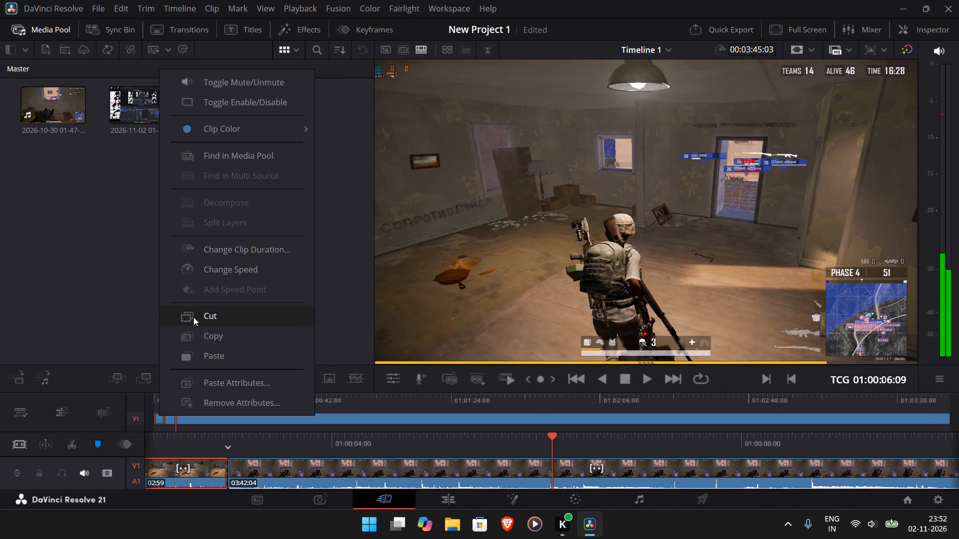
# Play and skip ahead through the recording up to about 01:01:25 to look for the start of the wanted highlight.
pyautogui.click(644, 377)
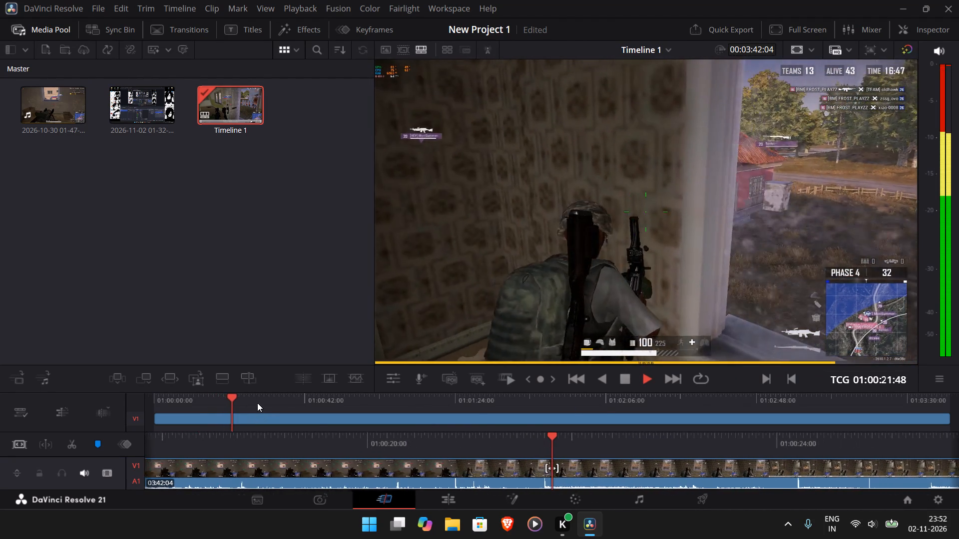
pyautogui.click(258, 402)
pyautogui.click(306, 402)
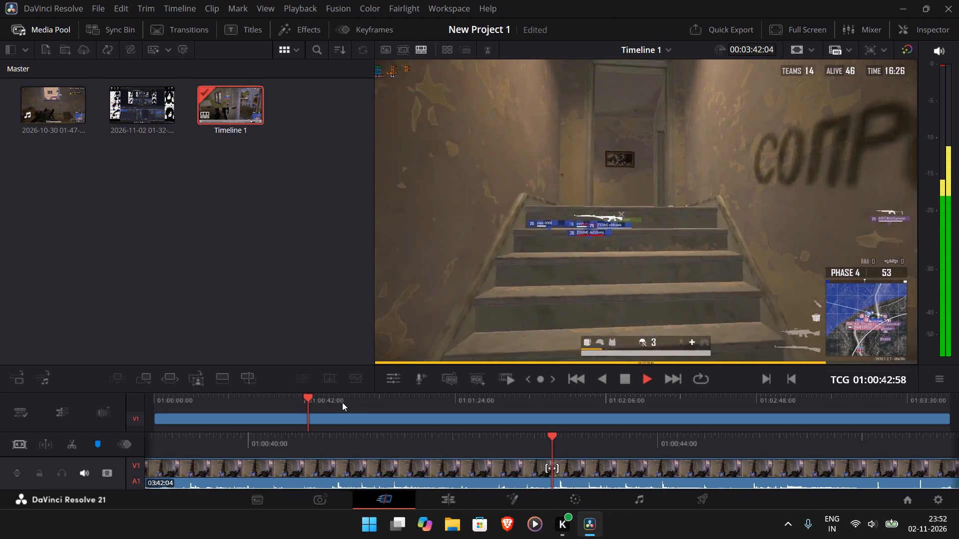
pyautogui.click(349, 403)
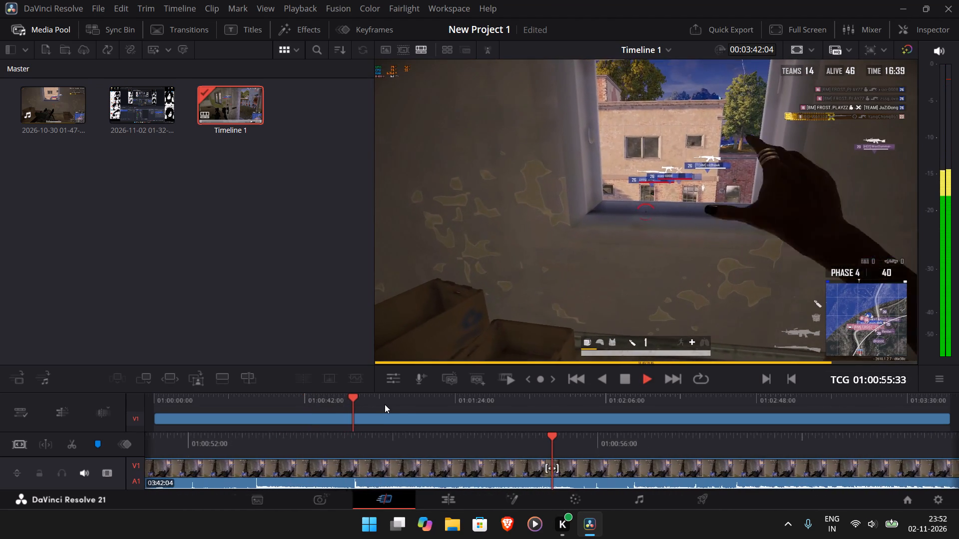
pyautogui.click(387, 404)
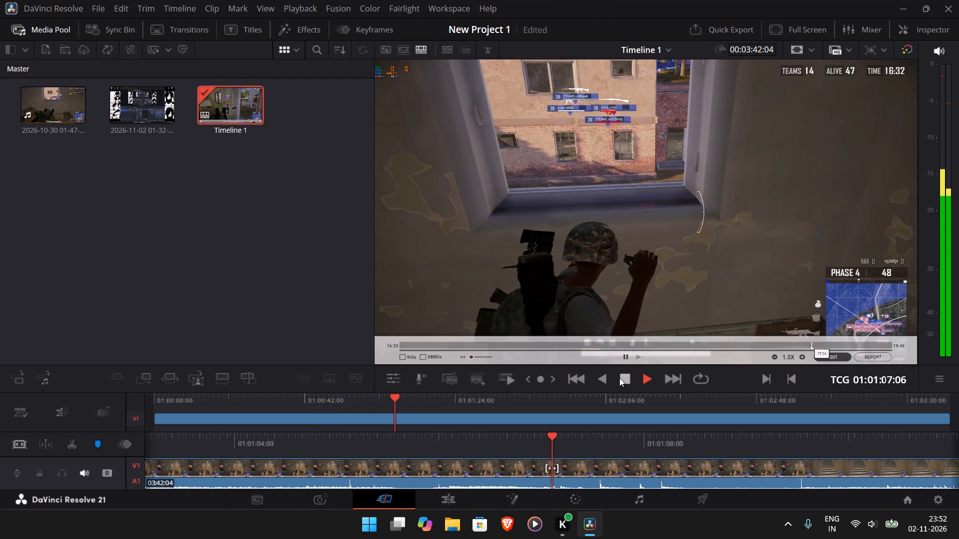
pyautogui.click(619, 378)
pyautogui.click(621, 378)
pyautogui.click(644, 378)
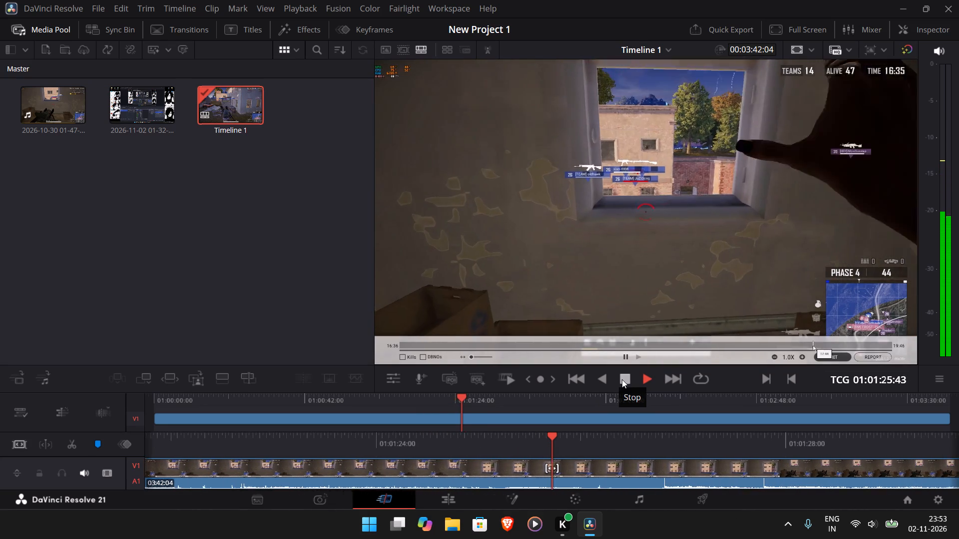
# Split the recording at 01:01:25:32, just after the black replay transition, and cut out everything before it.
pyautogui.click(622, 379)
pyautogui.click(623, 378)
pyautogui.click(645, 377)
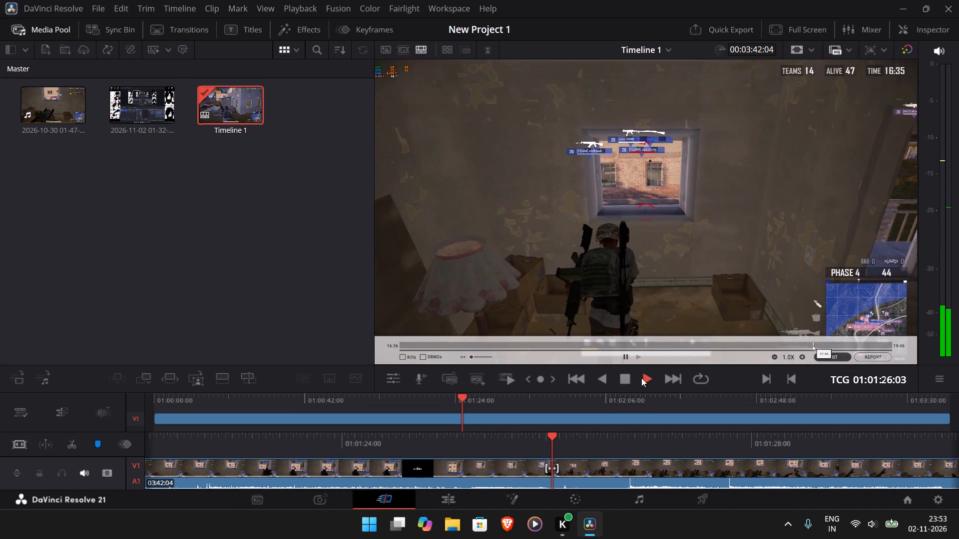
pyautogui.click(606, 383)
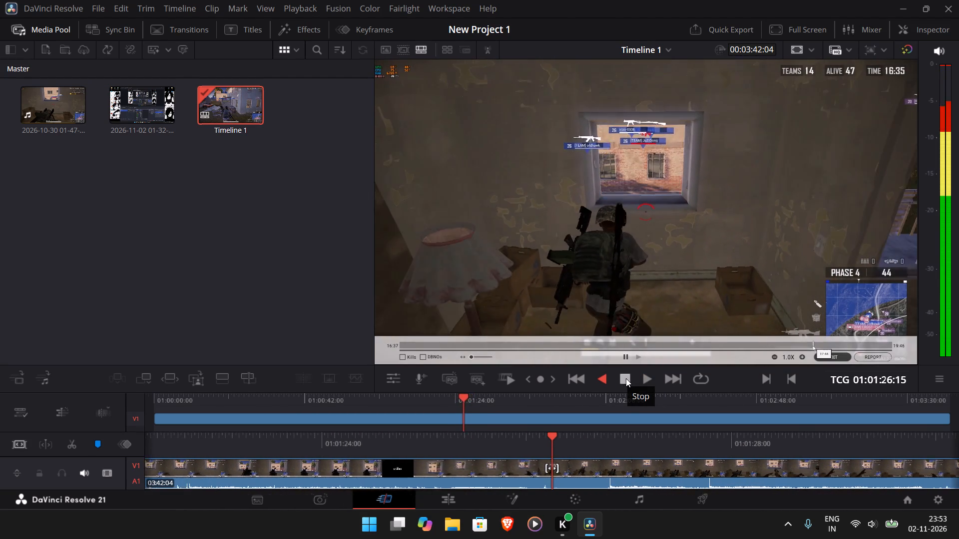
pyautogui.click(626, 378)
pyautogui.click(604, 380)
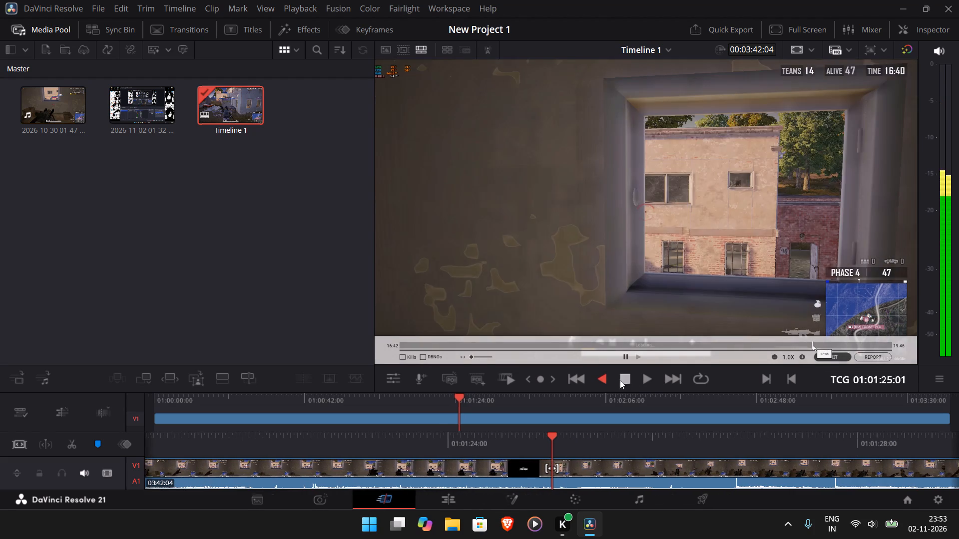
pyautogui.click(622, 380)
pyautogui.click(644, 379)
pyautogui.click(626, 380)
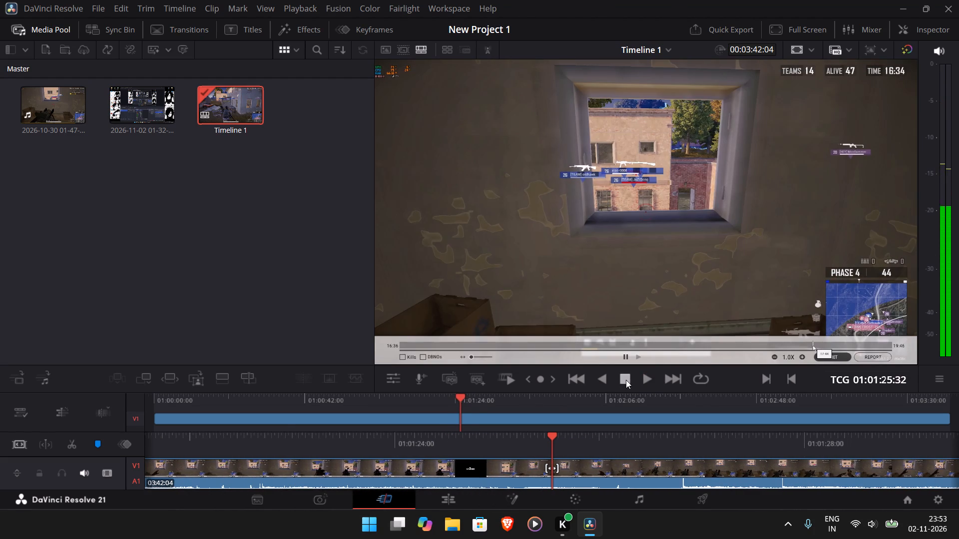
pyautogui.click(73, 450)
pyautogui.click(327, 414)
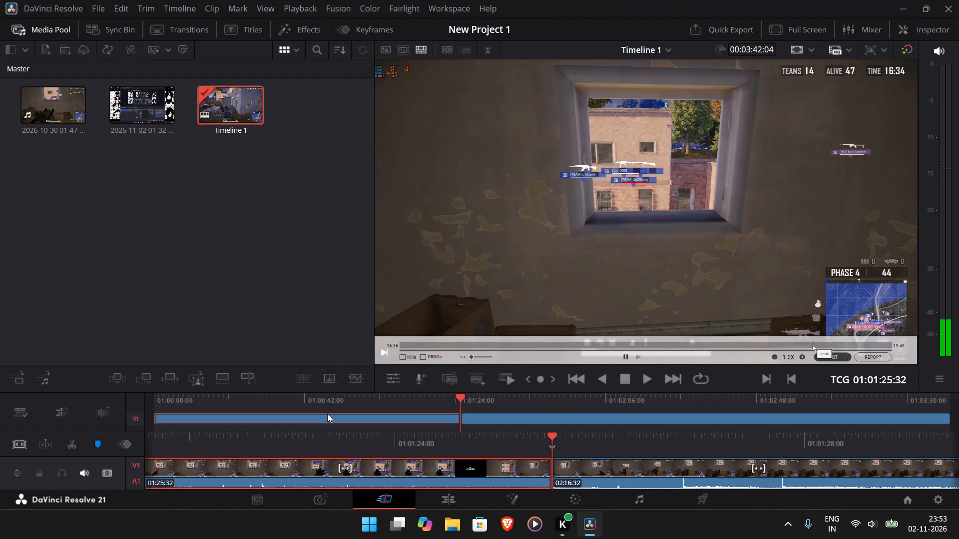
pyautogui.rightClick(327, 414)
pyautogui.click(401, 311)
# Play the remaining footage to the end of the first highlight and split it at 01:00:10:12.
pyautogui.click(648, 379)
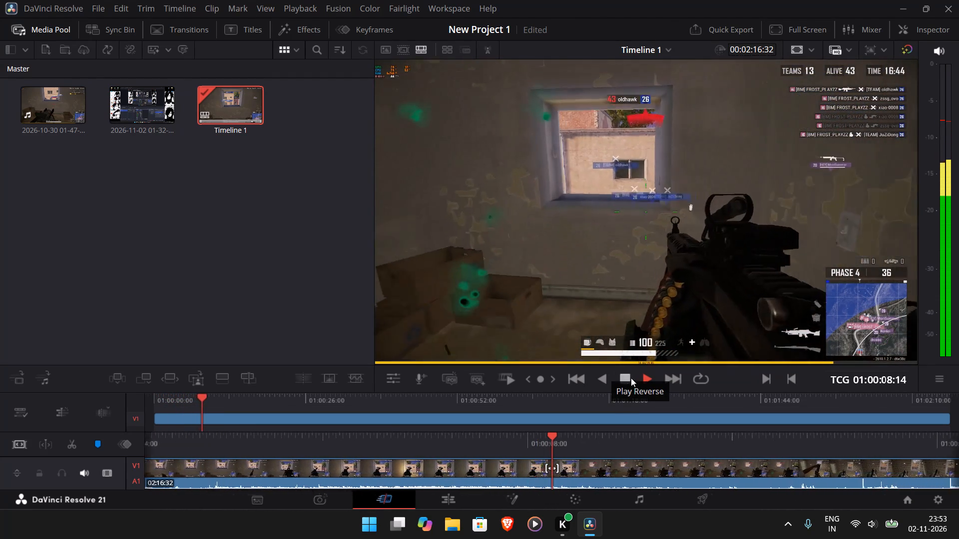
pyautogui.click(631, 380)
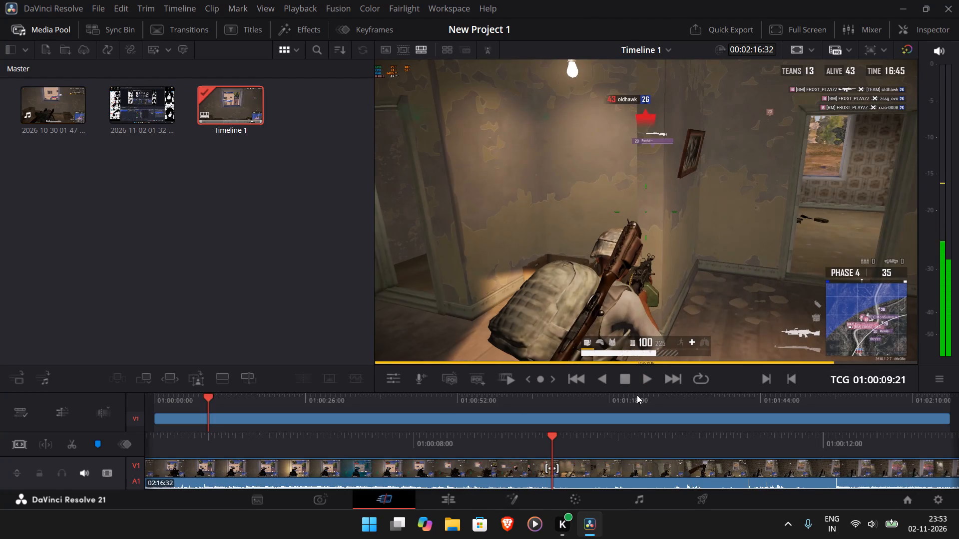
pyautogui.click(642, 383)
pyautogui.click(626, 380)
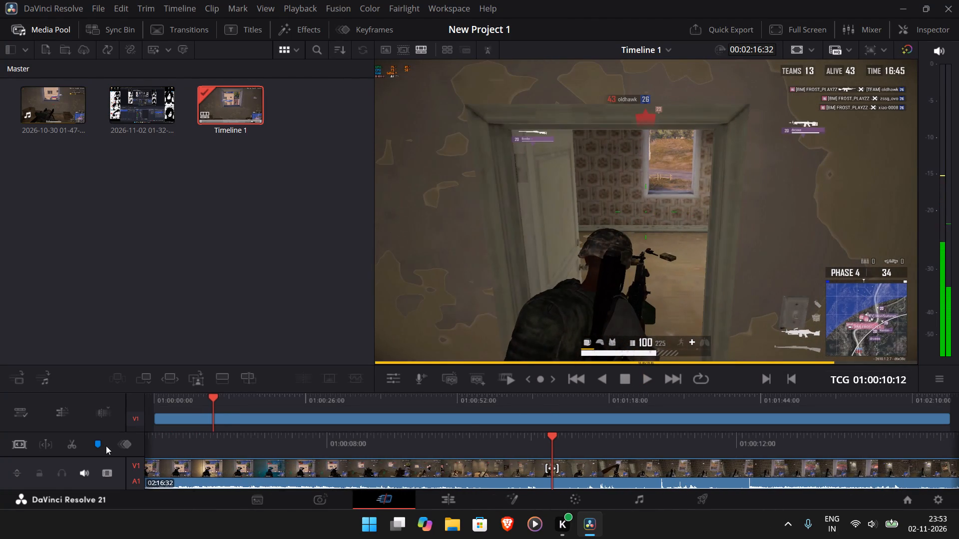
pyautogui.click(71, 447)
# Skip through the footage after the split up to about 01:01:03 to look for the next highlight to keep.
pyautogui.click(640, 379)
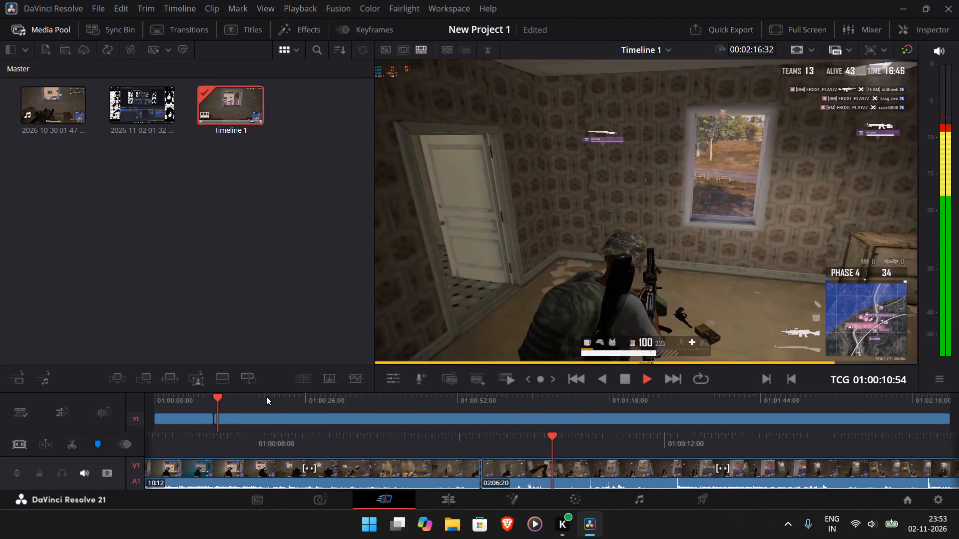
pyautogui.click(273, 397)
pyautogui.click(333, 400)
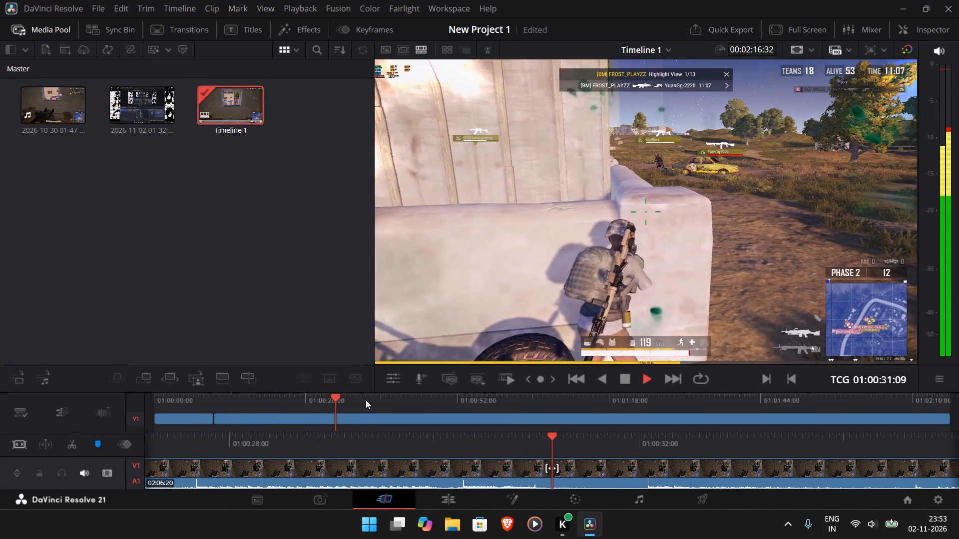
pyautogui.click(377, 399)
pyautogui.click(443, 399)
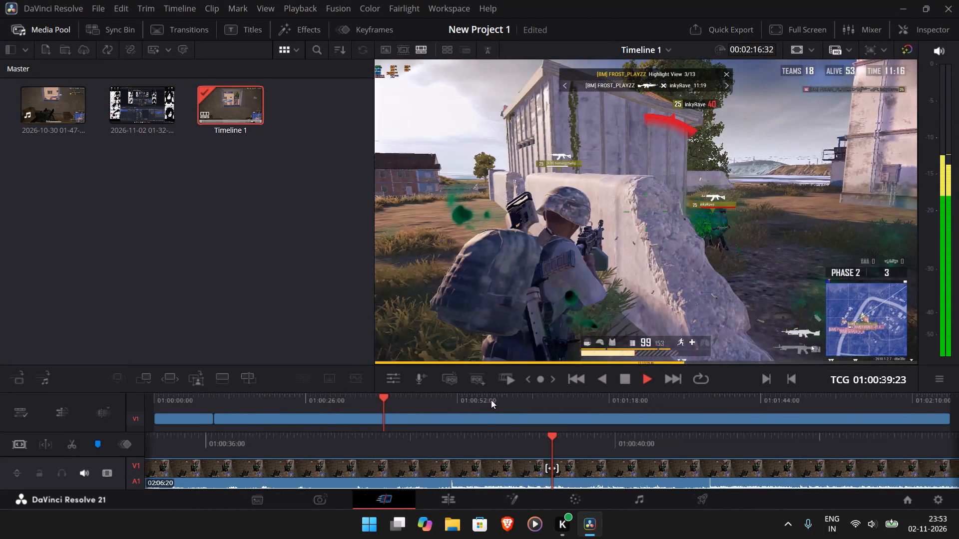
pyautogui.click(490, 400)
pyautogui.click(551, 398)
pyautogui.click(512, 400)
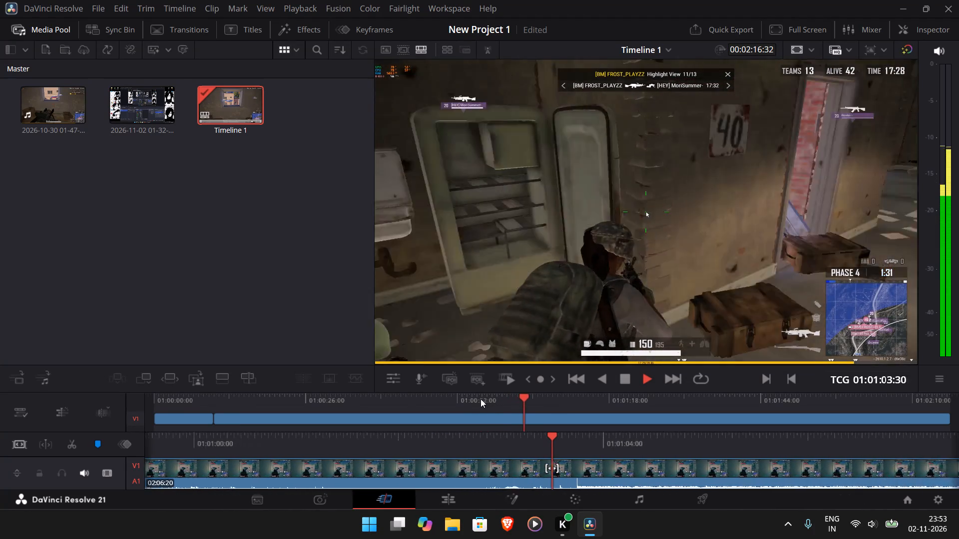
# Go back and split the footage at 01:00:48:36, at the start of the window highlight, and cut out the middle clip before it.
pyautogui.click(468, 404)
pyautogui.click(453, 401)
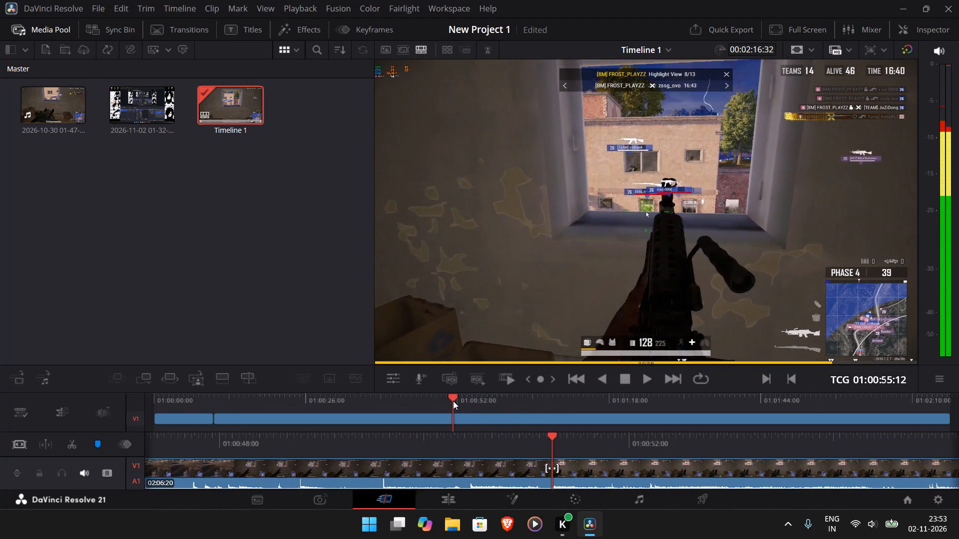
pyautogui.click(438, 400)
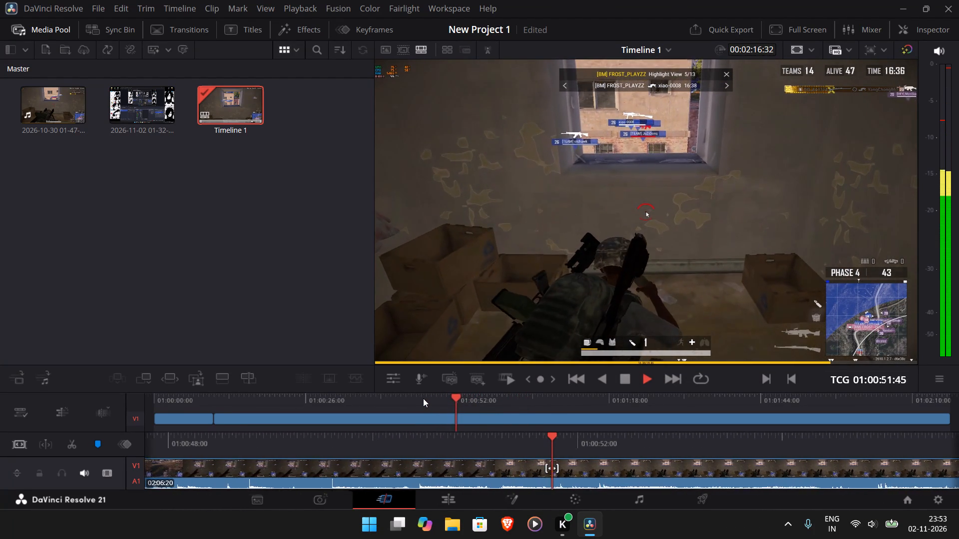
pyautogui.click(431, 396)
pyautogui.click(627, 377)
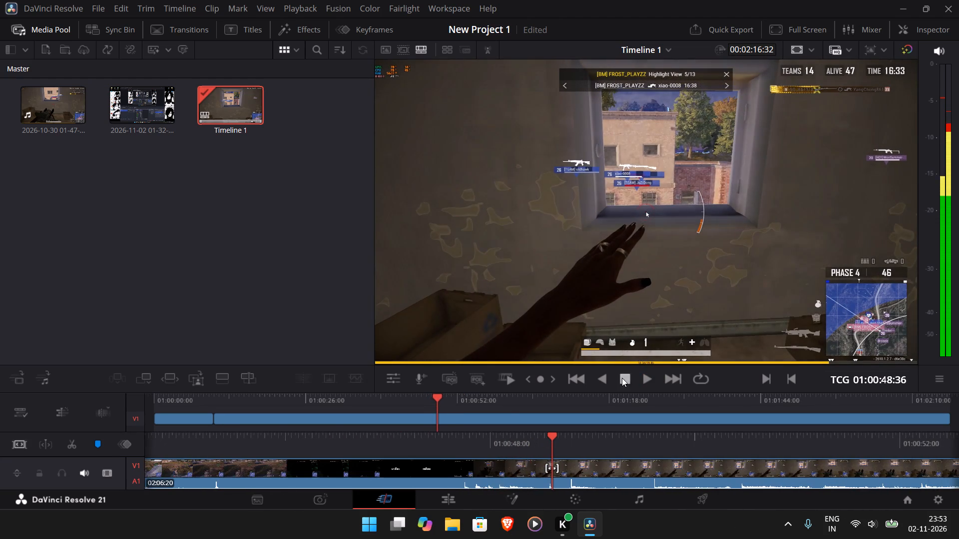
pyautogui.click(76, 444)
pyautogui.click(370, 418)
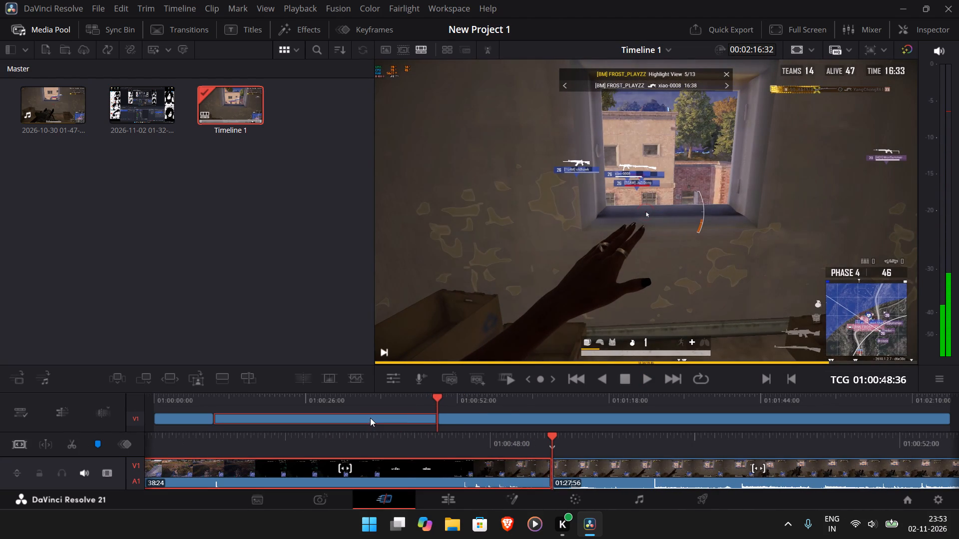
pyautogui.rightClick(370, 418)
pyautogui.click(460, 314)
# Play the window highlight to its end and split the footage at 01:00:21:04, just before the black replay transition.
pyautogui.click(646, 378)
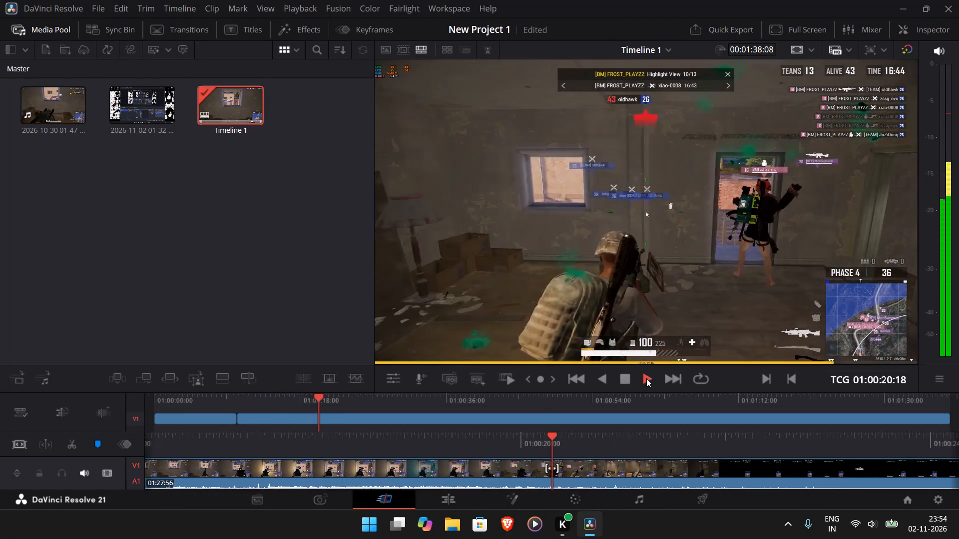
pyautogui.click(626, 380)
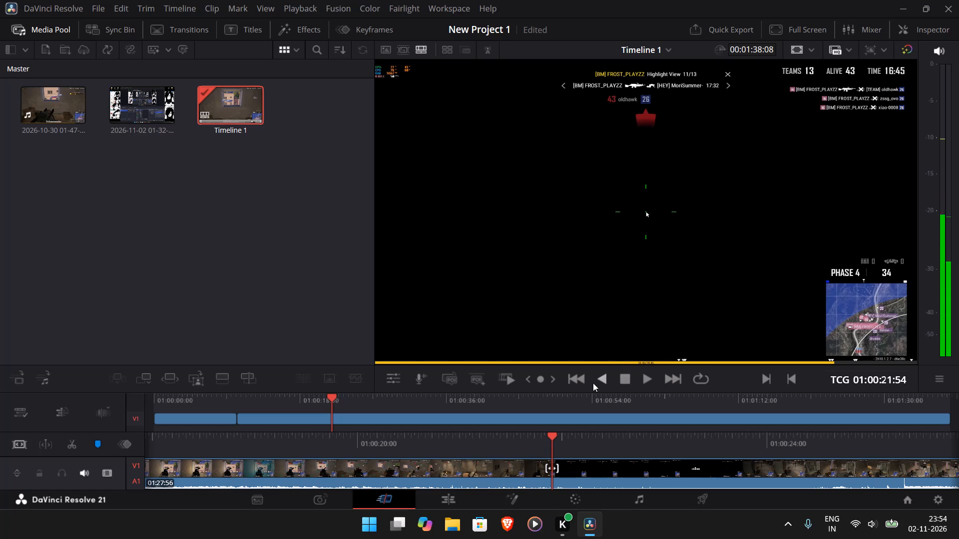
pyautogui.click(593, 383)
pyautogui.click(621, 380)
pyautogui.click(73, 447)
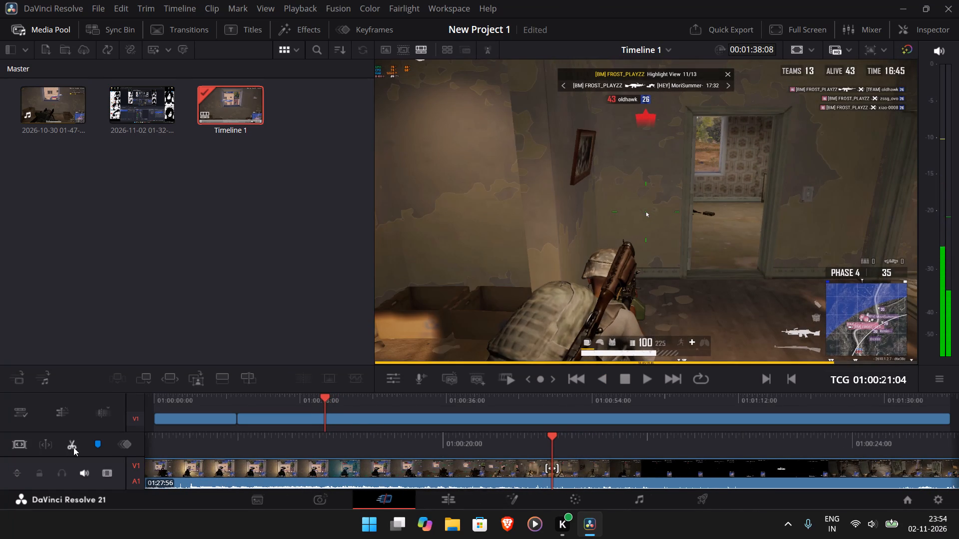
# Skip through the footage after the split to the end of the recording to look for more highlights.
pyautogui.click(645, 379)
pyautogui.click(375, 399)
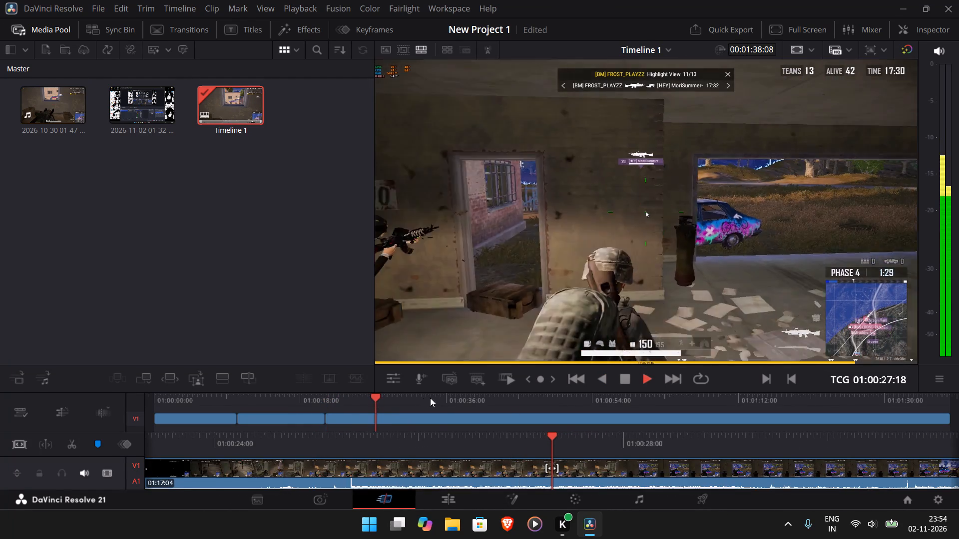
pyautogui.click(441, 399)
pyautogui.click(507, 398)
pyautogui.click(576, 399)
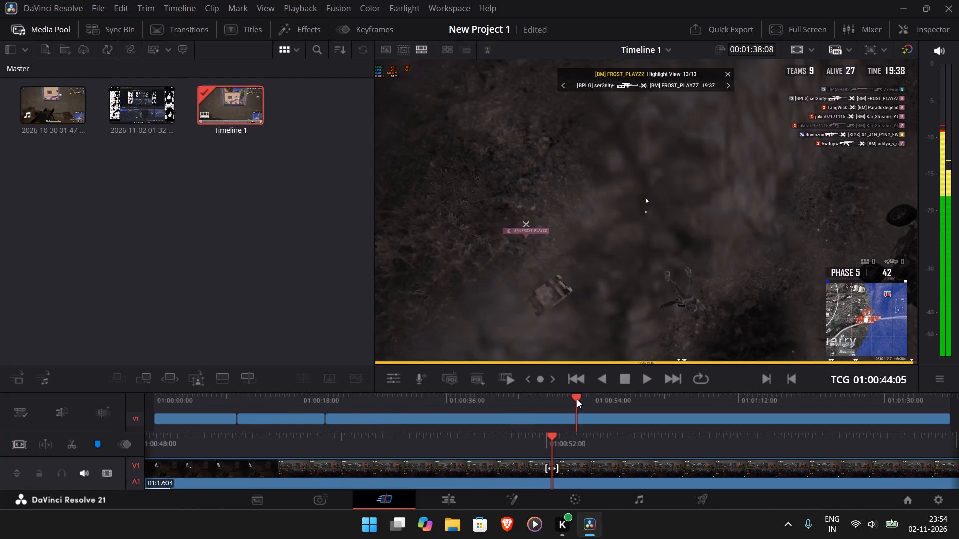
pyautogui.click(658, 397)
pyautogui.click(728, 397)
pyautogui.click(783, 398)
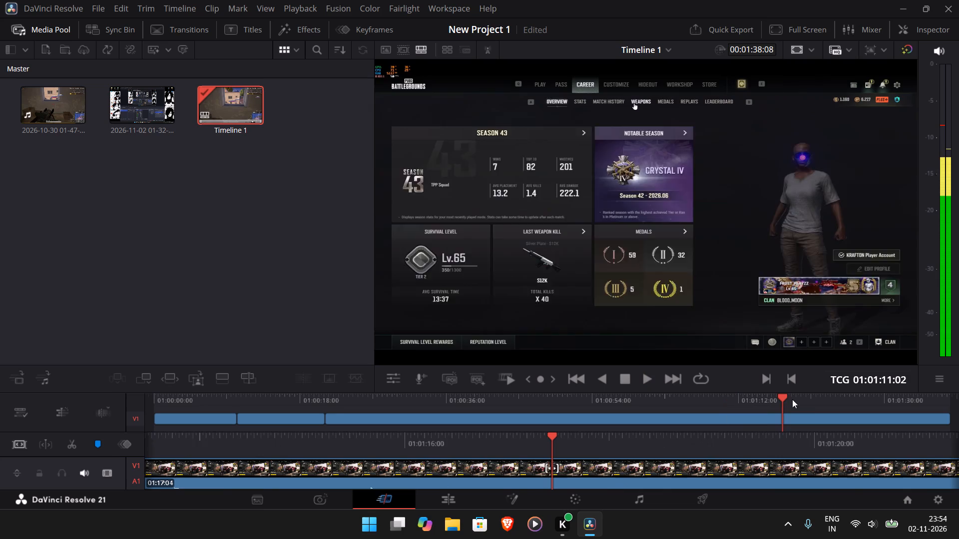
pyautogui.click(836, 400)
pyautogui.click(903, 400)
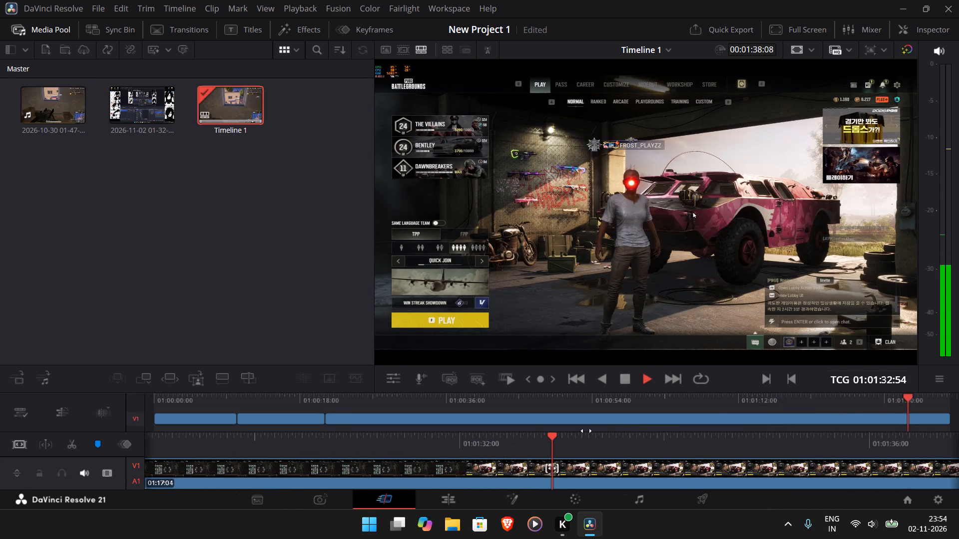
# Cut out the last clip, after the split at 01:00:21:04.
pyautogui.click(514, 420)
pyautogui.rightClick(515, 420)
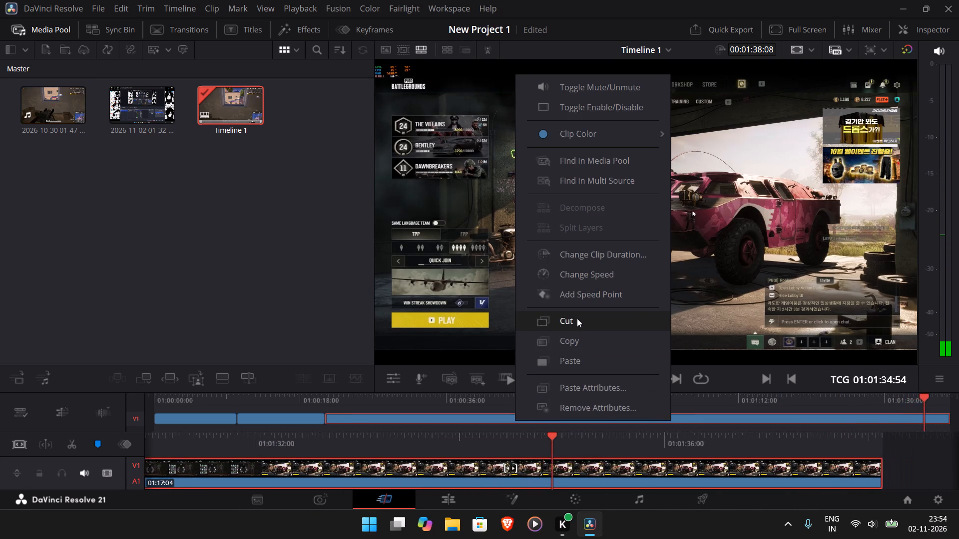
pyautogui.click(577, 318)
# Play the two remaining clips from the start and cut out the first one, leaving only the window highlight.
pyautogui.click(600, 381)
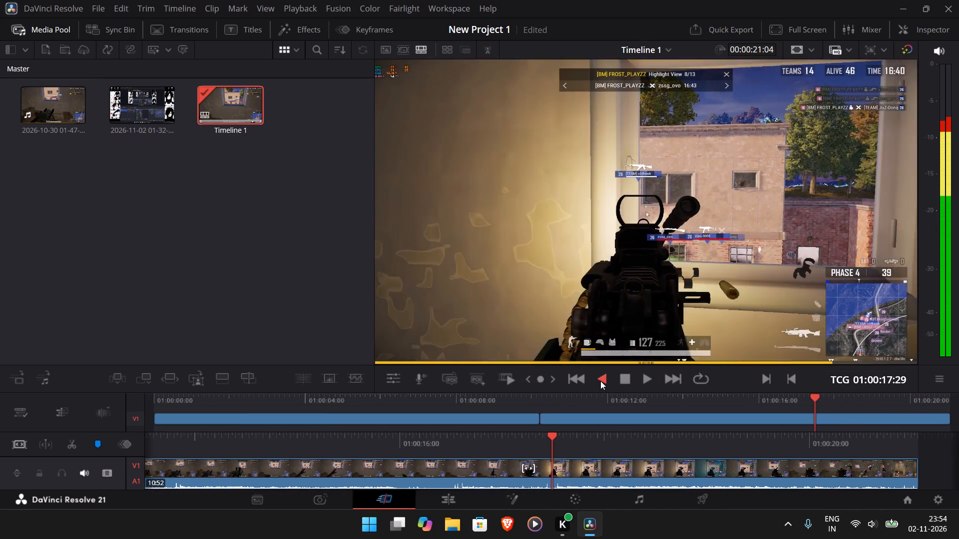
pyautogui.doubleClick(579, 380)
pyautogui.click(644, 381)
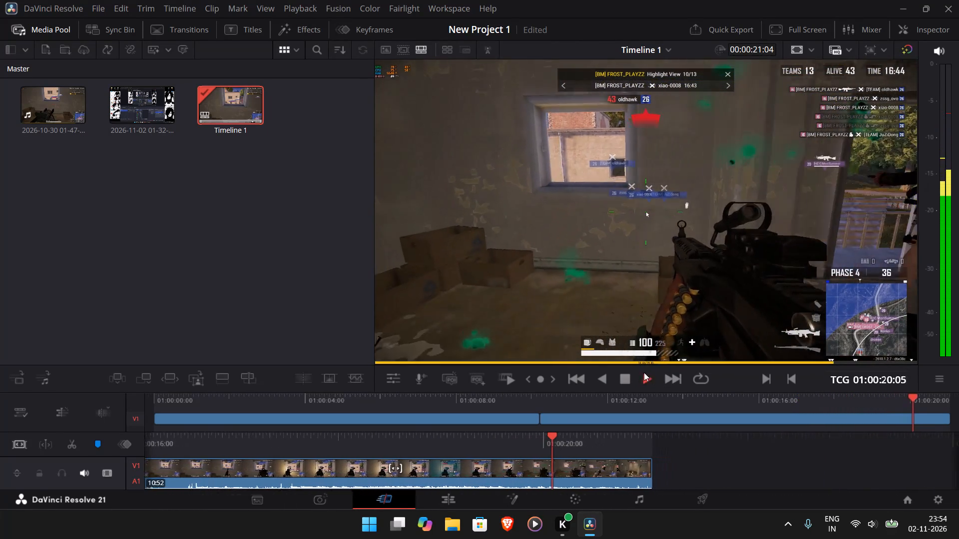
pyautogui.click(456, 423)
pyautogui.rightClick(455, 423)
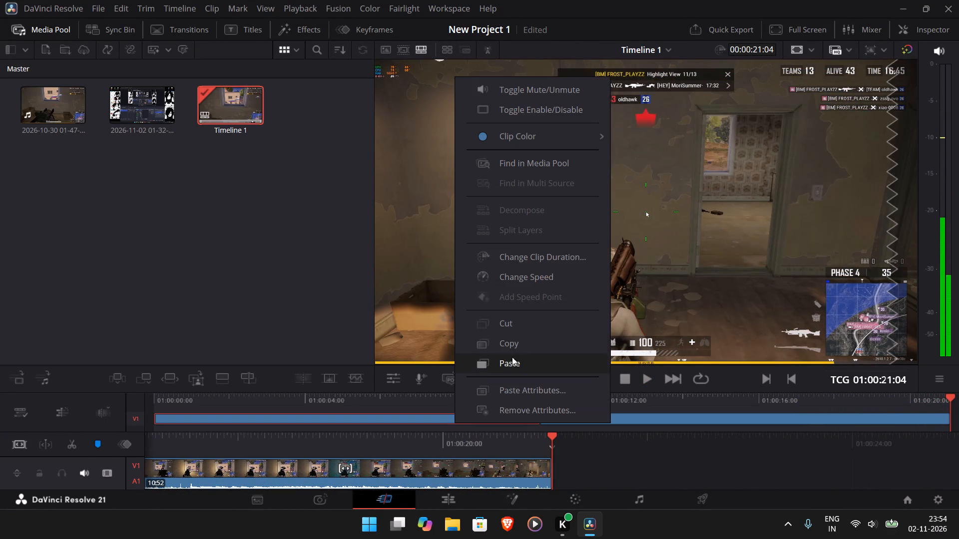
pyautogui.click(510, 321)
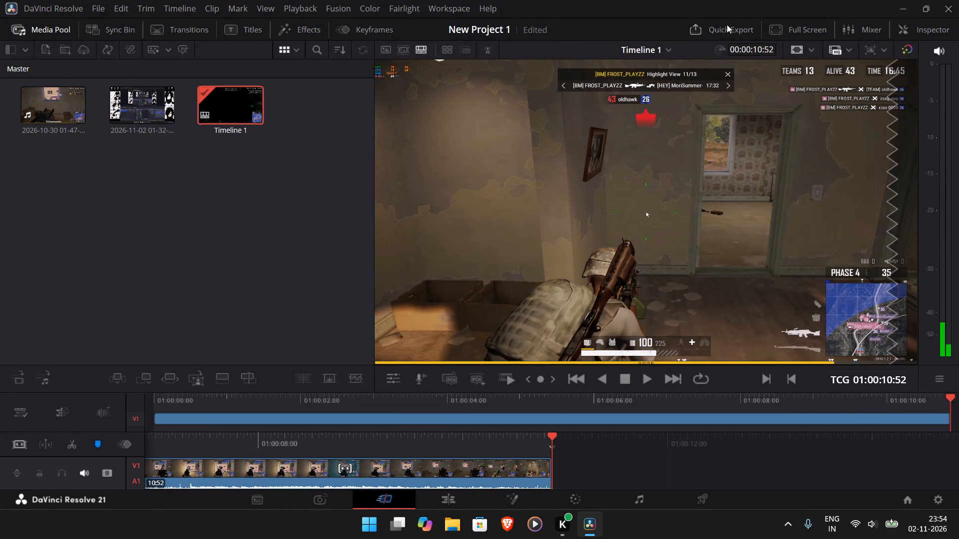
# Quick-export the timeline to the PUBG Clutches folder on New Volume (D:) with the file name "quick 1v4".
pyautogui.click(725, 24)
pyautogui.click(656, 371)
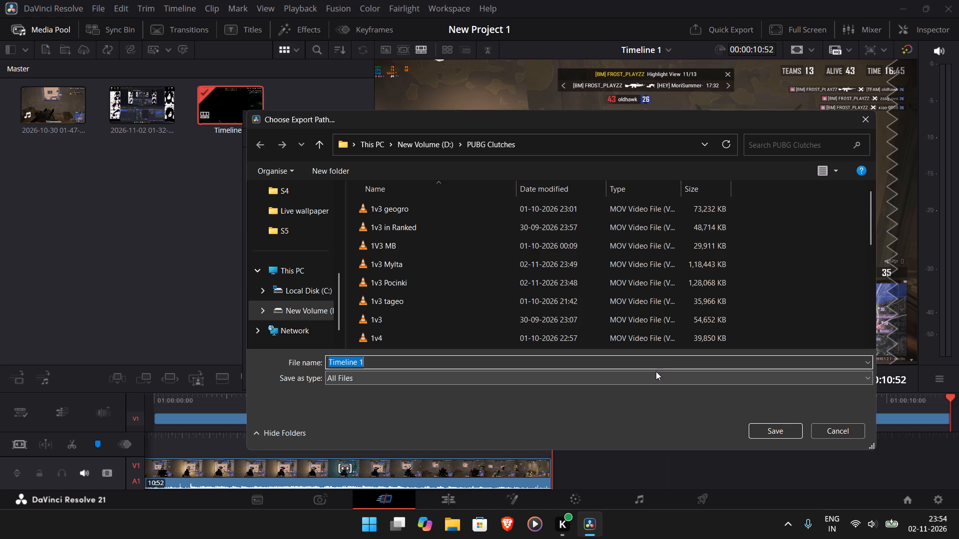
pyautogui.write('qq')
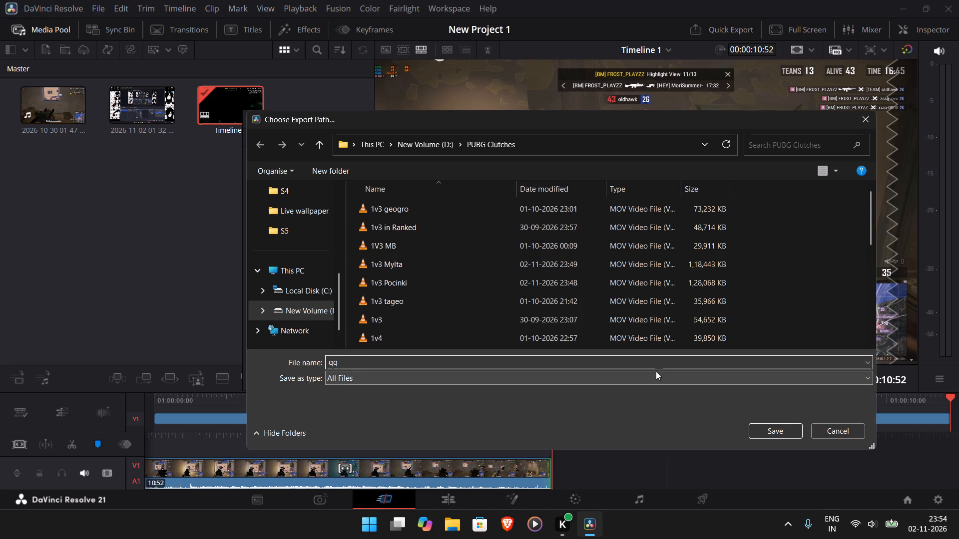
pyautogui.press('BackSpace')
pyautogui.write('uick')
pyautogui.press('space')
pyautogui.write('1v4')
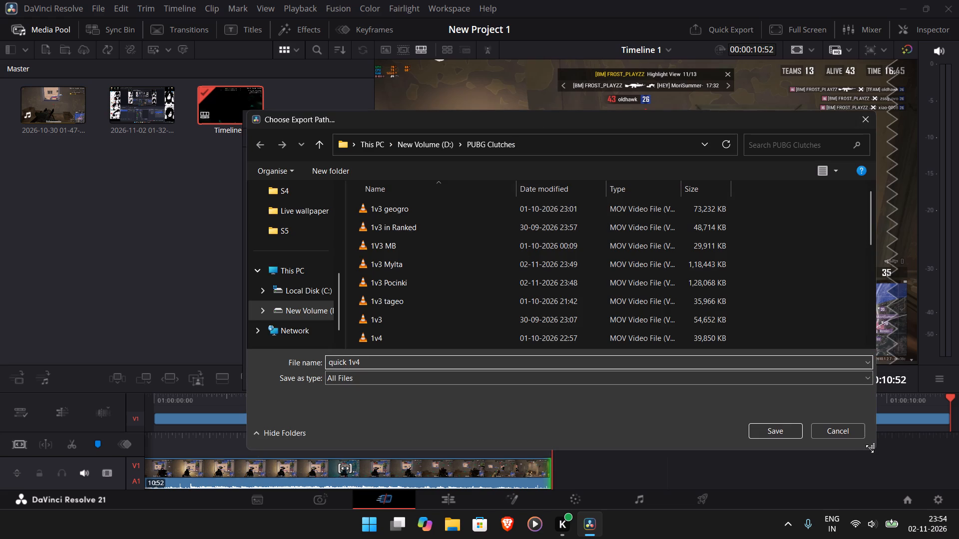
pyautogui.click(770, 429)
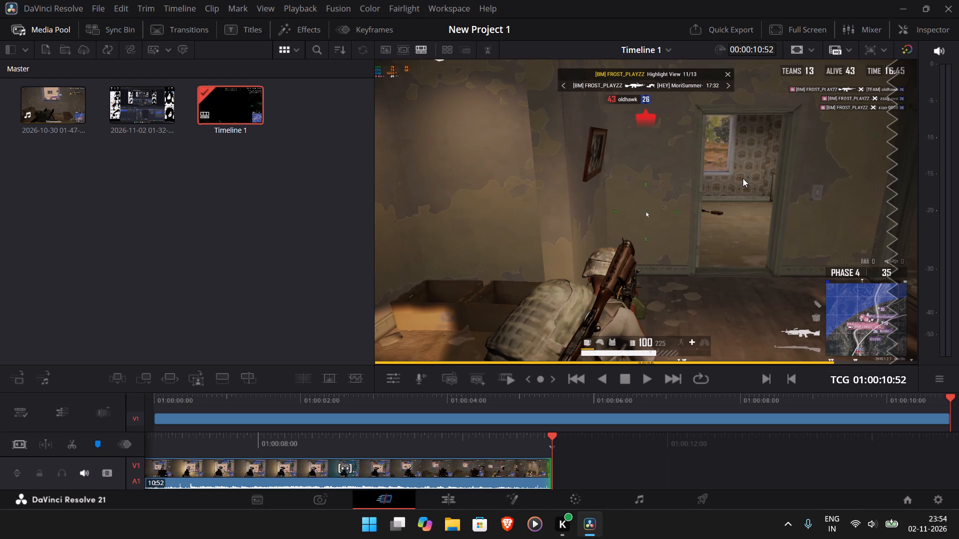
# Check the PUBG Clutches folder on drive D: in File Explorer for the exported video and return to DaVinci Resolve.
pyautogui.click(458, 522)
pyautogui.click(72, 407)
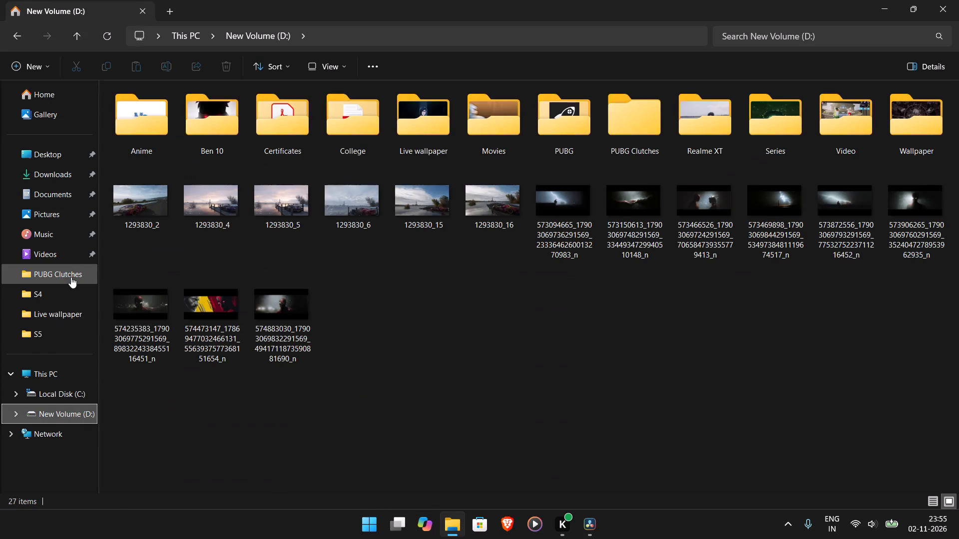
pyautogui.click(68, 269)
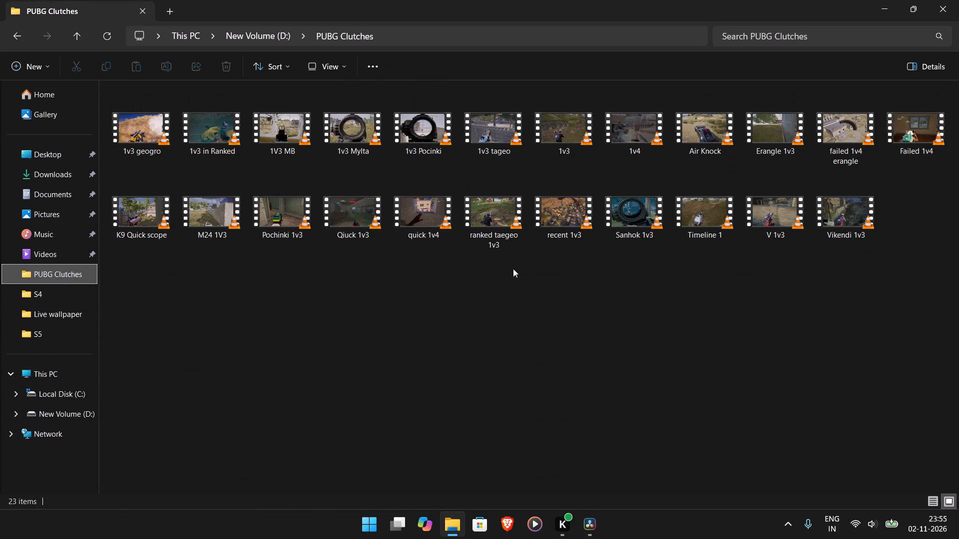
pyautogui.click(586, 515)
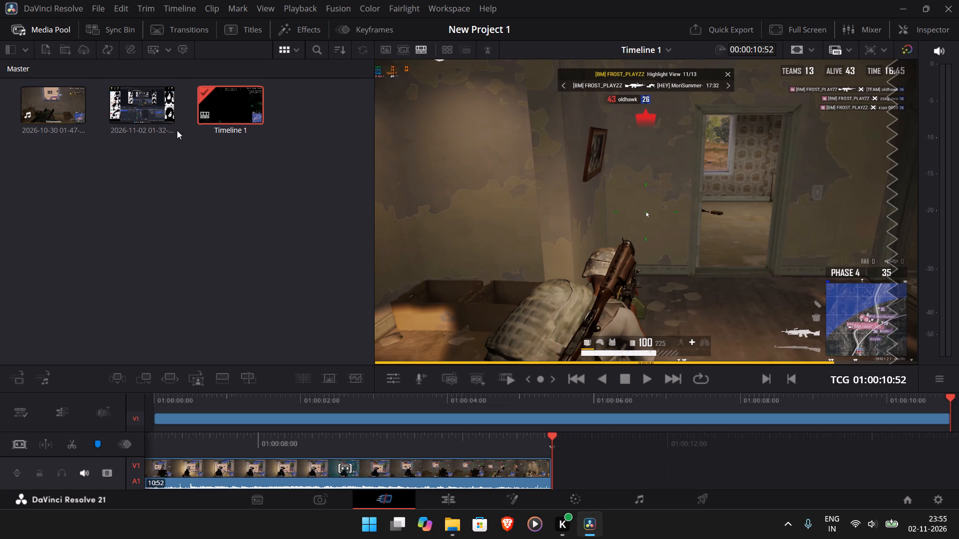
# Clear the media pool by removing Timeline 1 and the 2026-11-02 and 2026-10-30 recordings.
pyautogui.keyDown('ctrl'); pyautogui.moveTo(46, 143); pyautogui.dragTo(232, 102); pyautogui.keyUp('ctrl')
pyautogui.rightClick(230, 103)
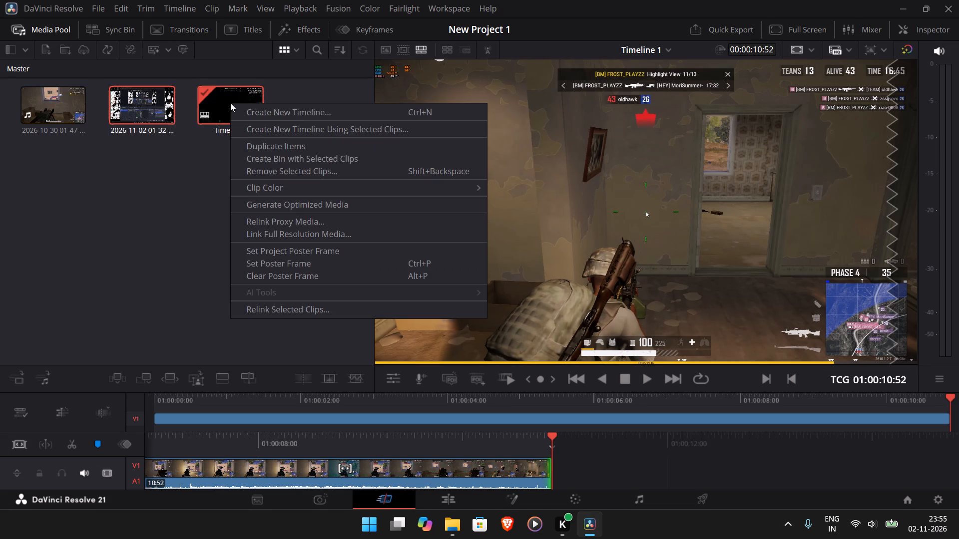
pyautogui.click(361, 171)
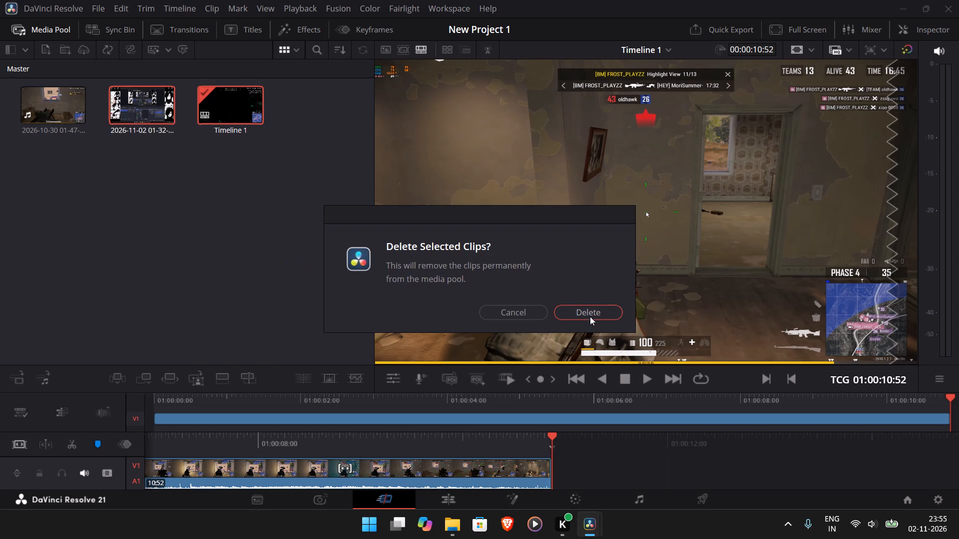
pyautogui.click(591, 309)
pyautogui.moveTo(54, 170); pyautogui.dragTo(60, 114)
pyautogui.rightClick(60, 114)
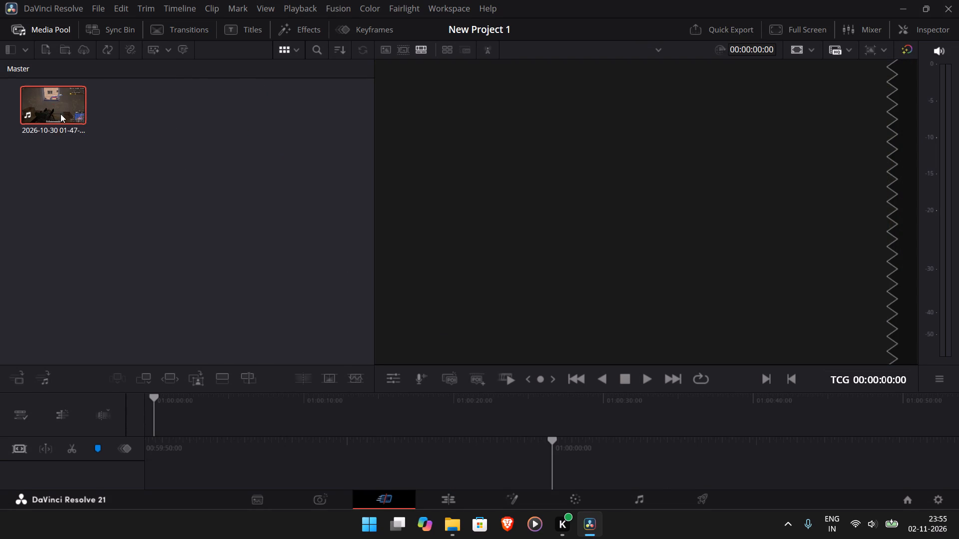
pyautogui.click(243, 179)
pyautogui.click(92, 9)
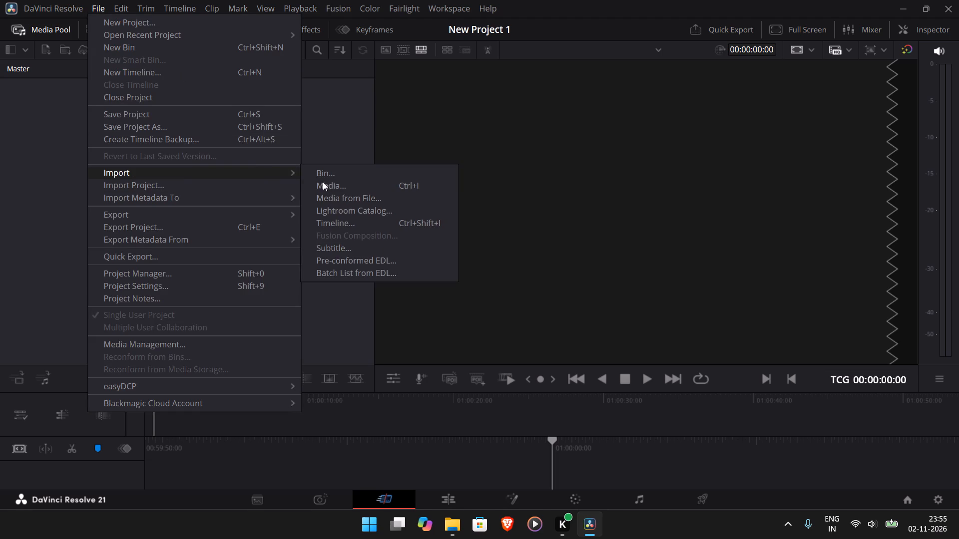
pyautogui.click(345, 187)
pyautogui.scroll(-15, 436, 170)
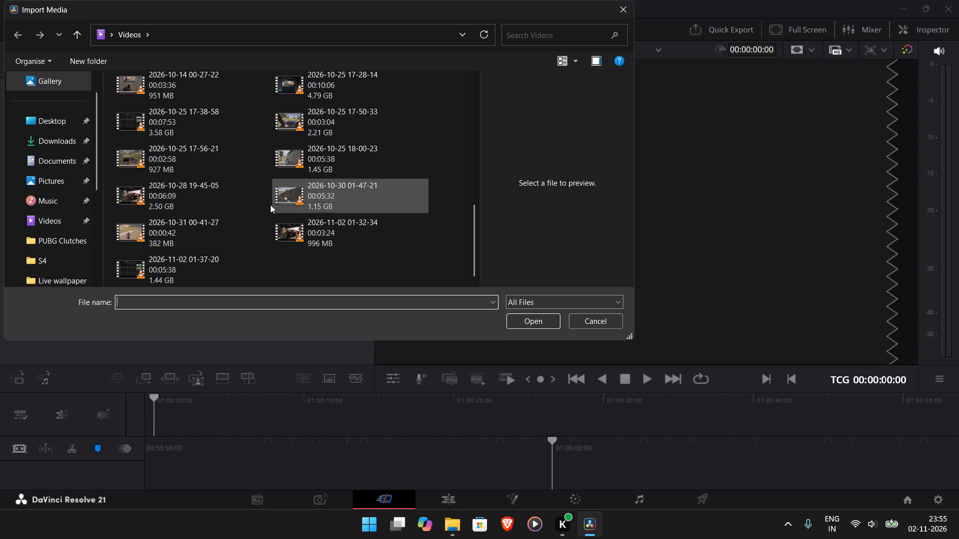
pyautogui.click(214, 203)
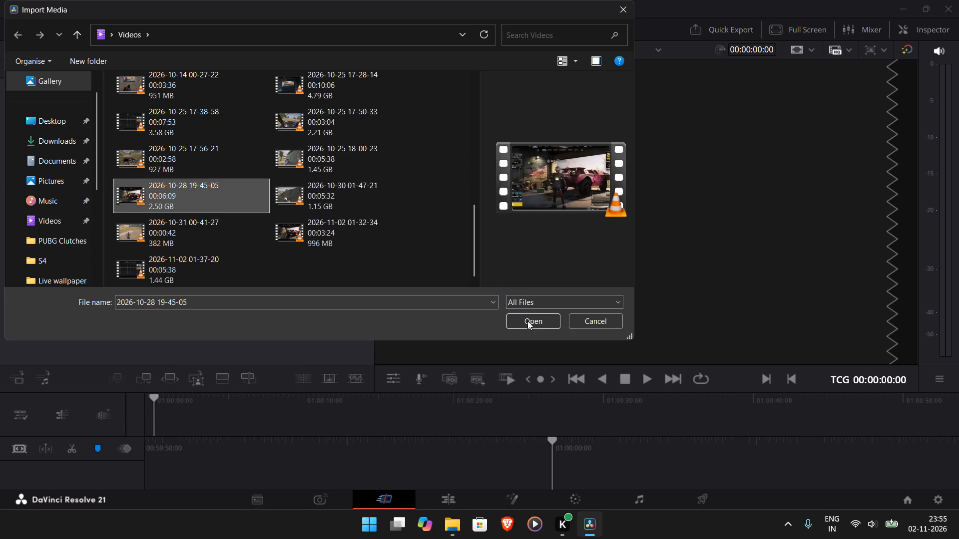
pyautogui.click(531, 322)
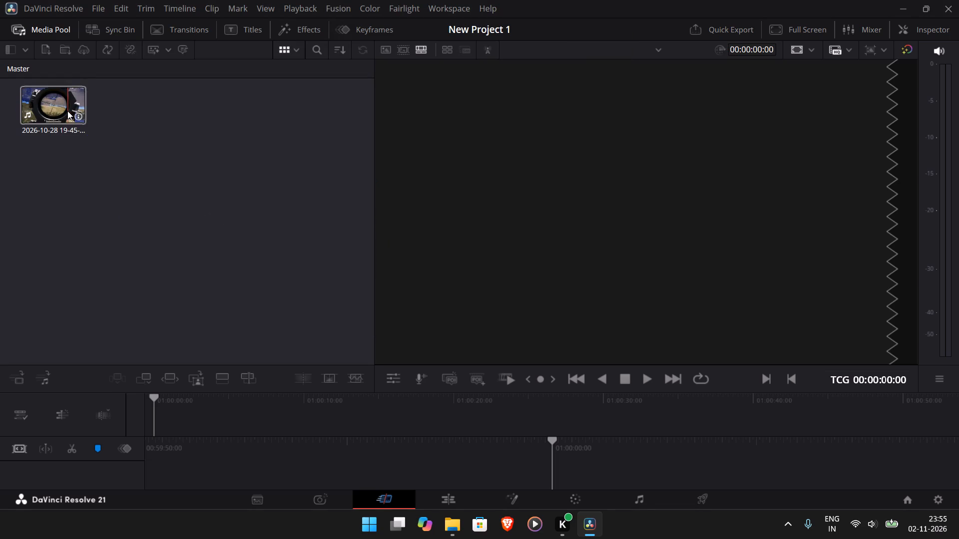
pyautogui.moveTo(67, 111); pyautogui.dragTo(285, 399)
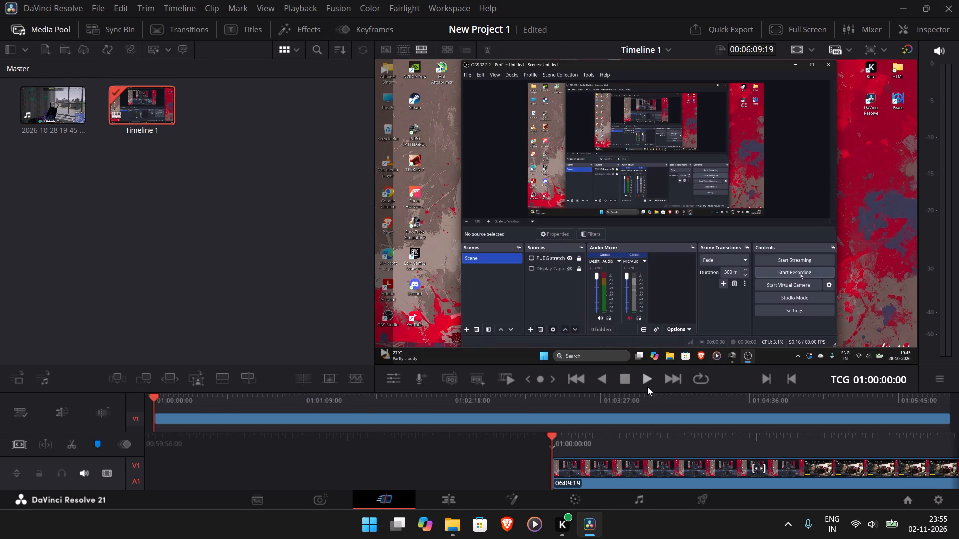
# Split the recording at about 01:00:32:35, where the replay controls are gone, and cut out everything before that point.
pyautogui.click(648, 387)
pyautogui.click(190, 398)
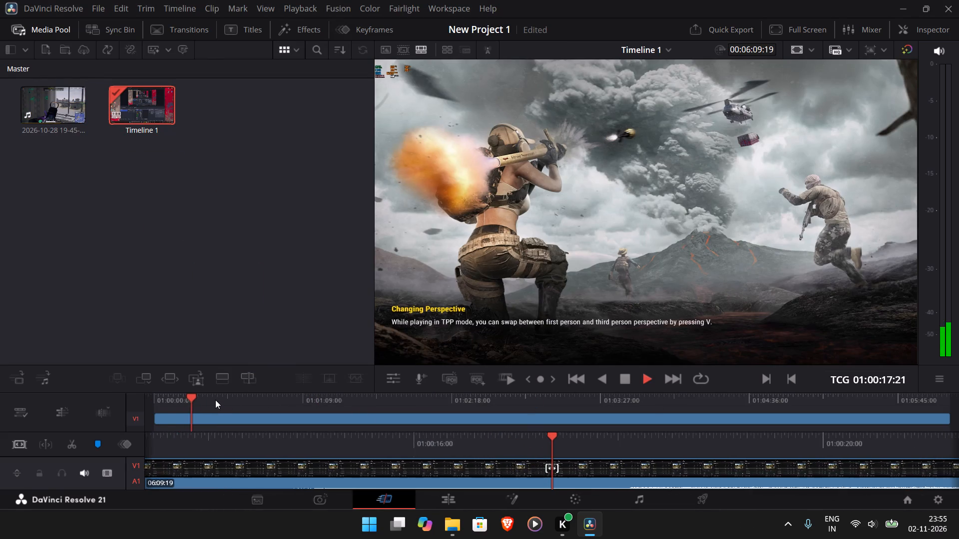
pyautogui.click(225, 397)
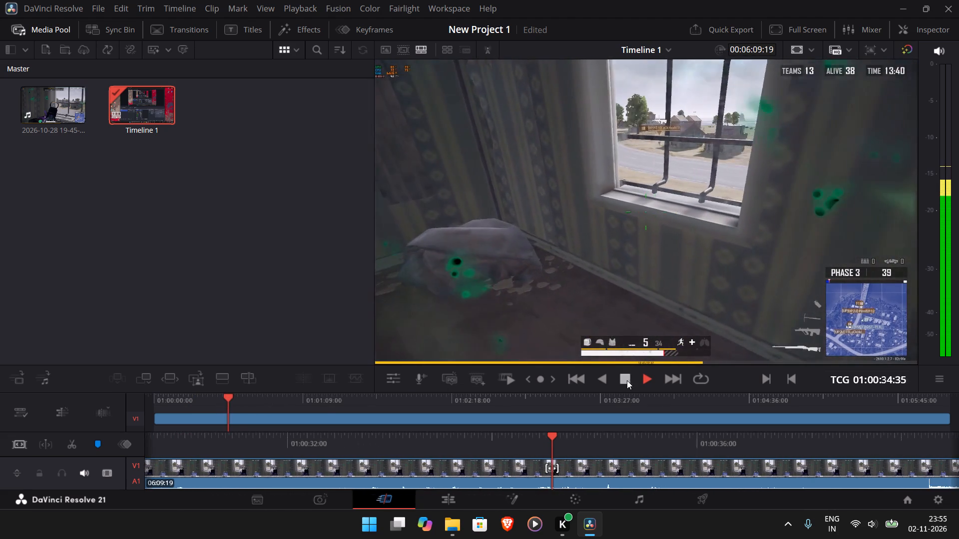
pyautogui.click(602, 380)
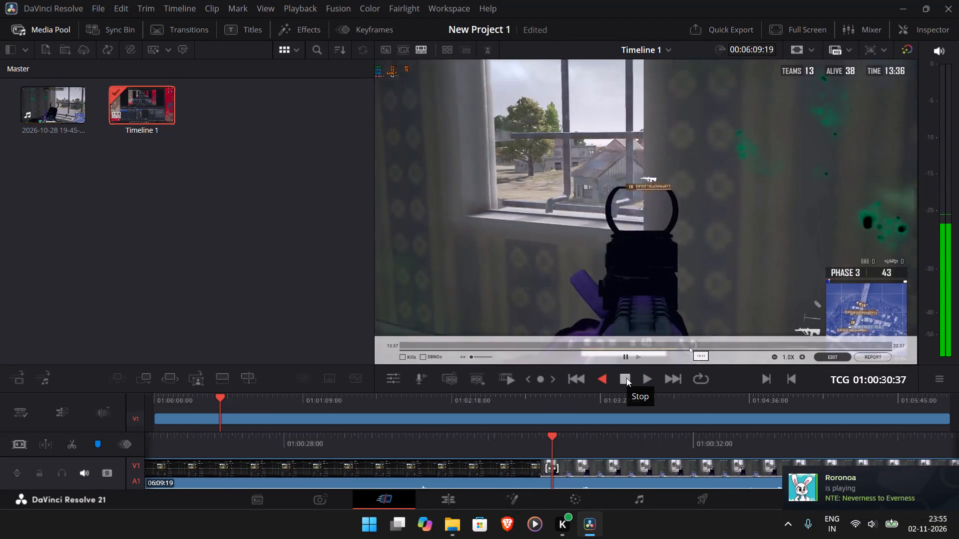
pyautogui.click(626, 378)
pyautogui.click(650, 380)
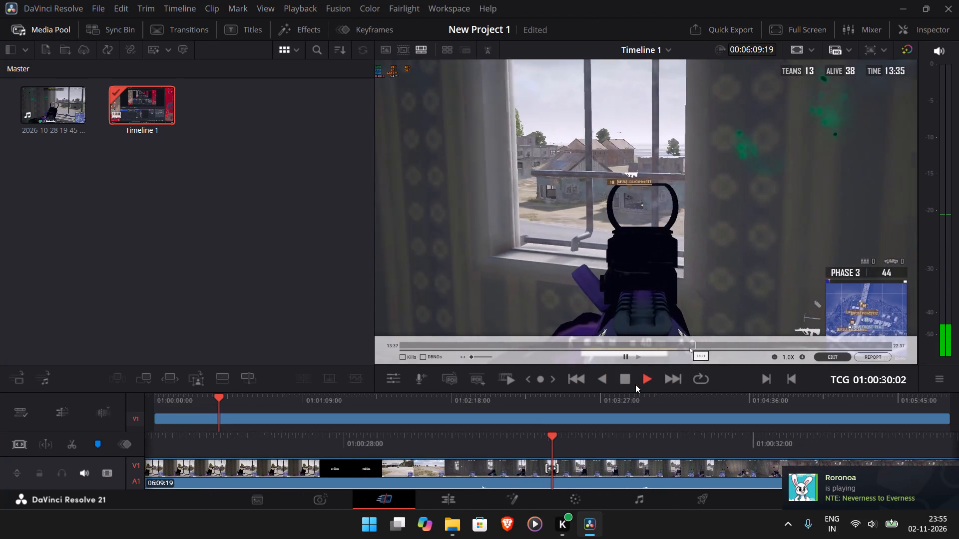
pyautogui.click(620, 382)
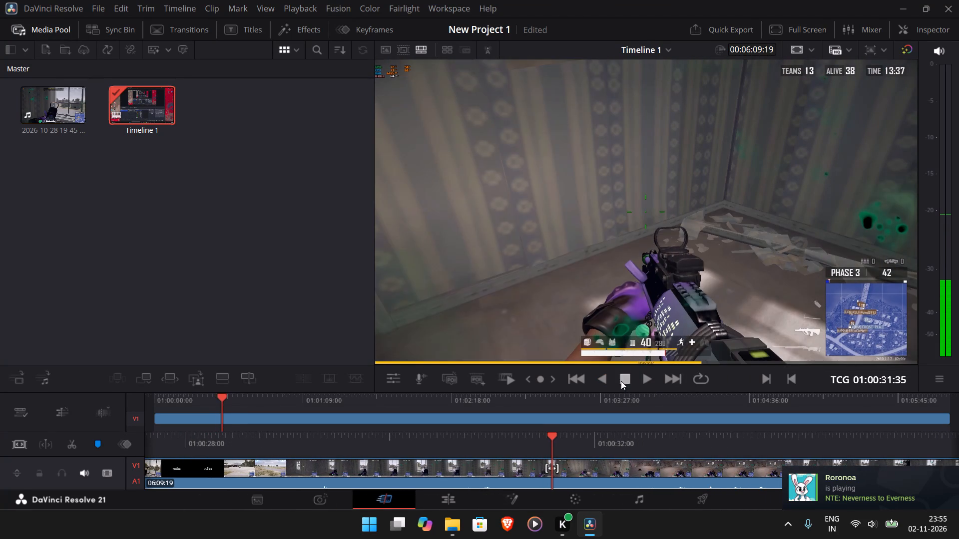
pyautogui.click(650, 379)
pyautogui.click(623, 383)
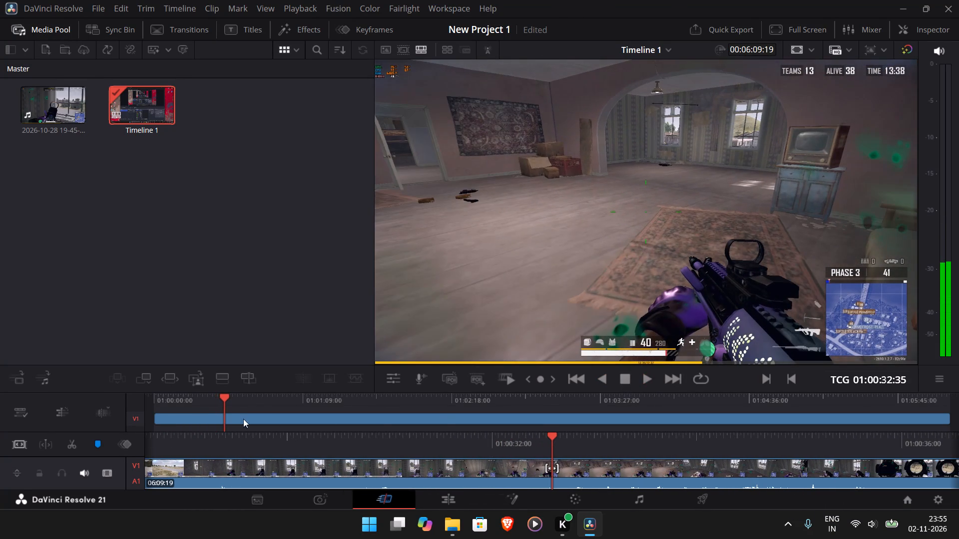
pyautogui.click(76, 445)
pyautogui.click(215, 417)
pyautogui.rightClick(215, 417)
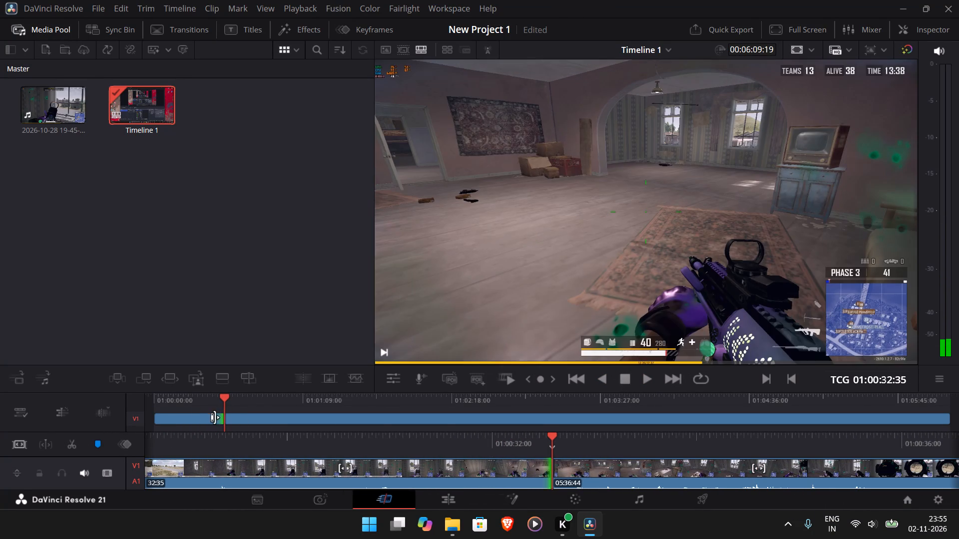
pyautogui.click(191, 422)
pyautogui.rightClick(191, 419)
pyautogui.click(260, 327)
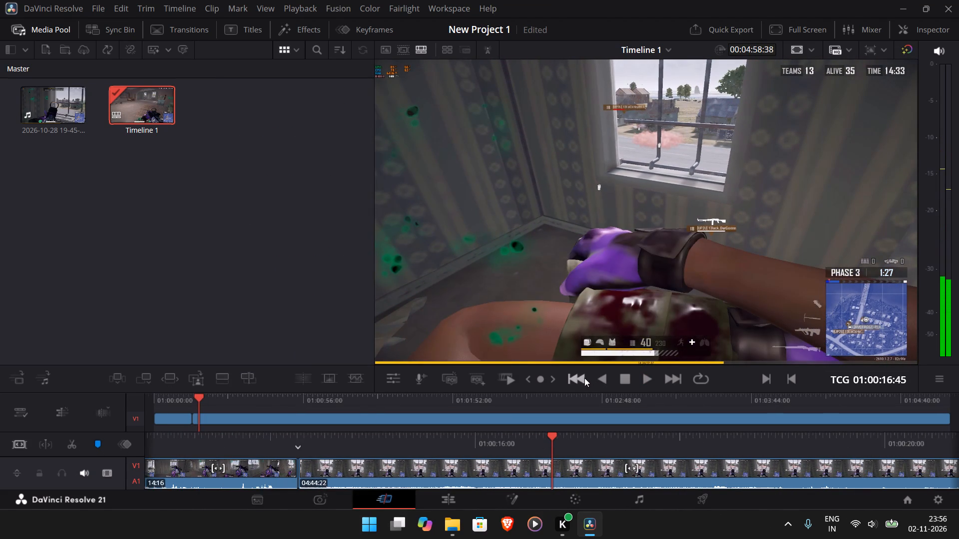
# Split the remaining footage at about 01:00:31:40 and 01:01:32:07, and cut out the section between the splits.
pyautogui.click(630, 381)
pyautogui.click(646, 380)
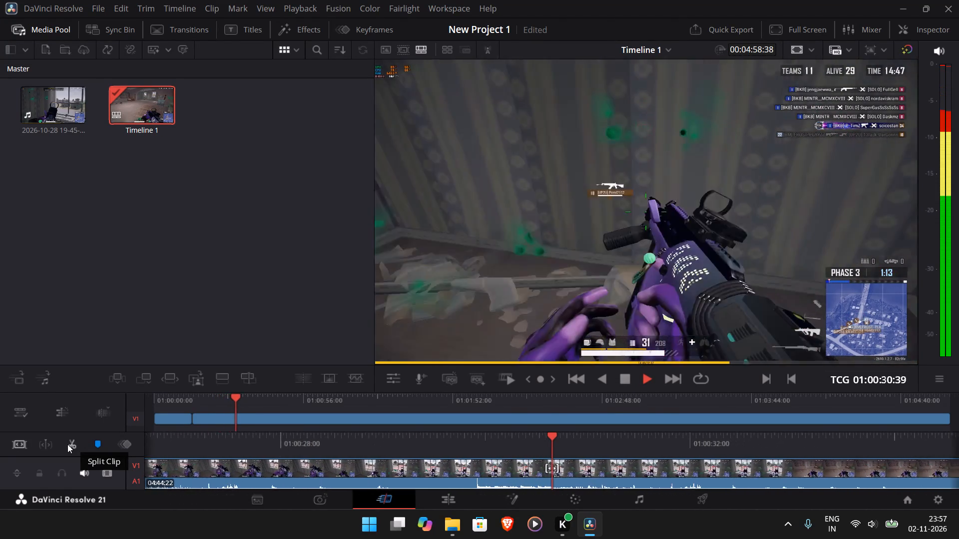
pyautogui.click(67, 444)
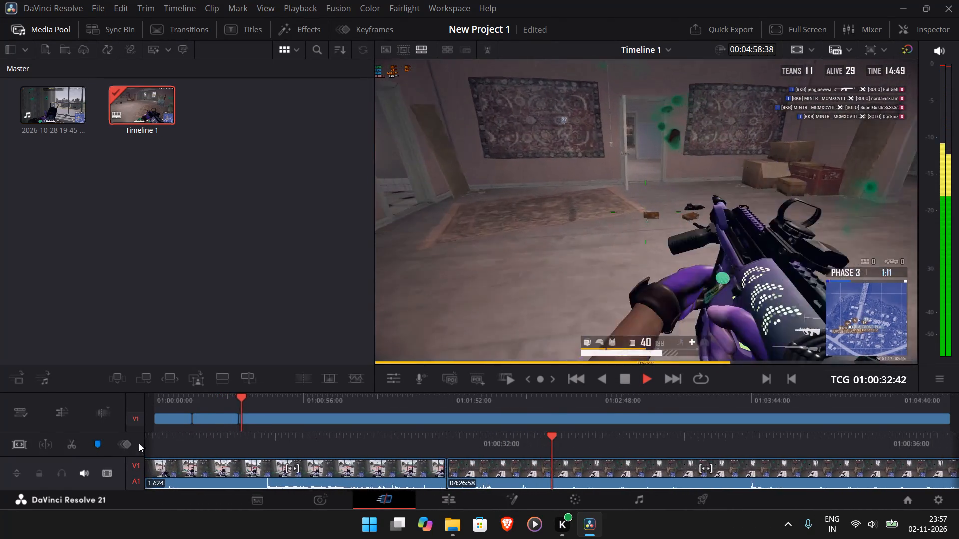
pyautogui.click(274, 404)
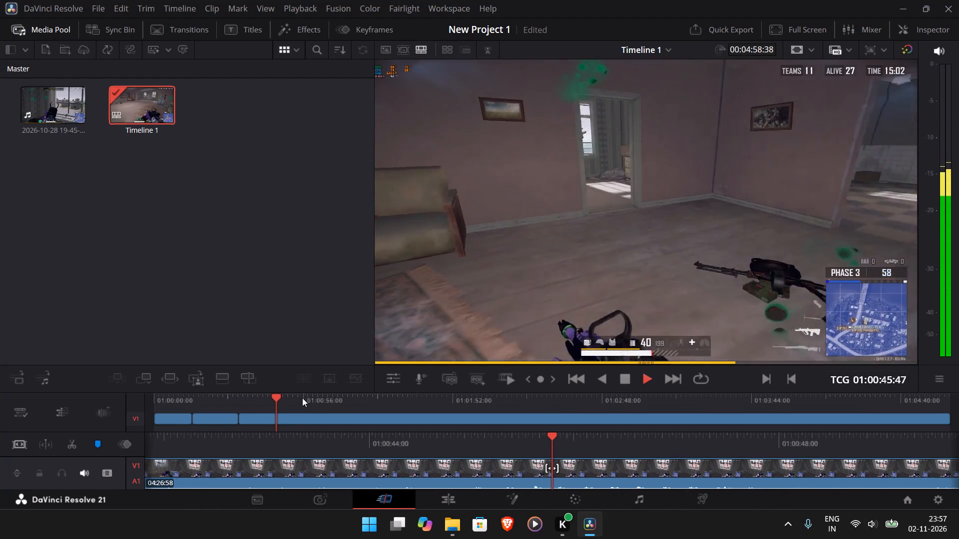
pyautogui.click(304, 397)
pyautogui.click(333, 395)
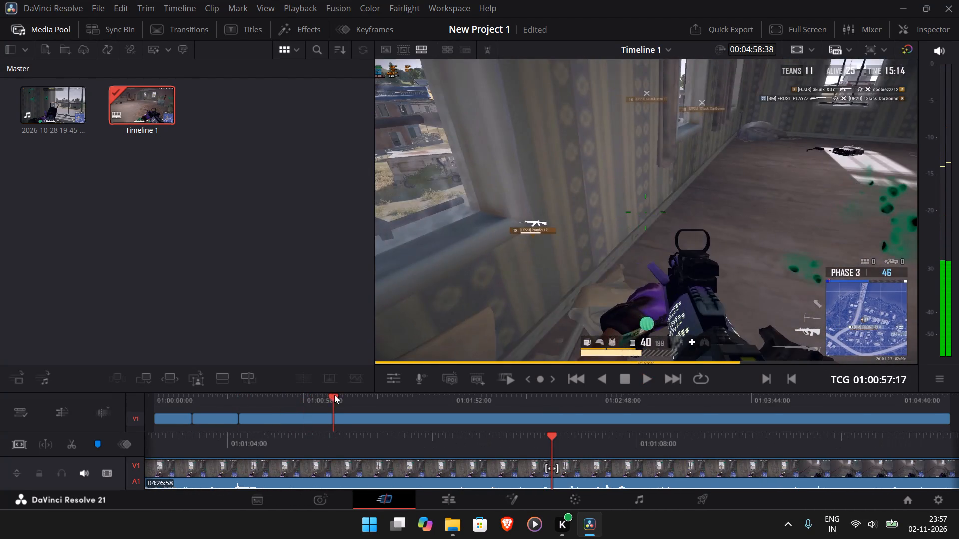
pyautogui.click(364, 398)
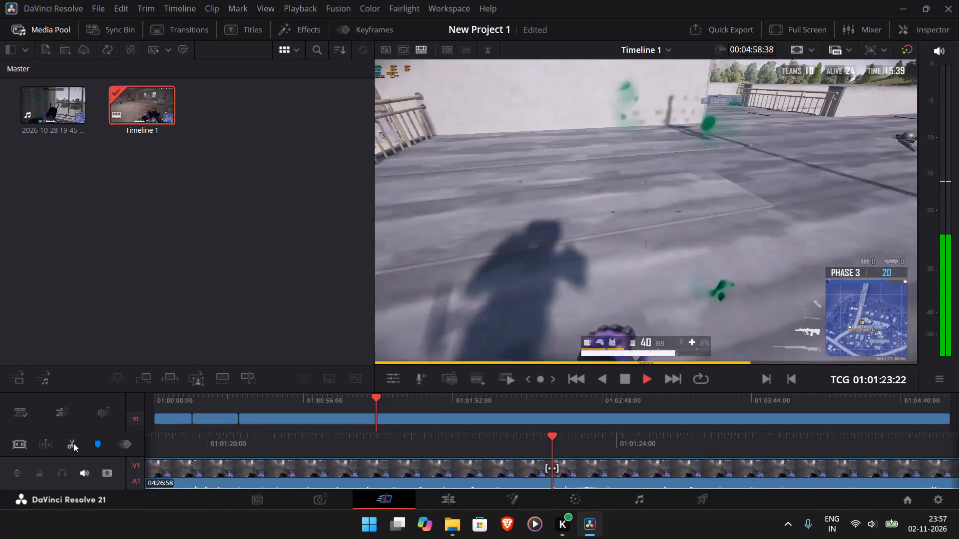
pyautogui.click(390, 404)
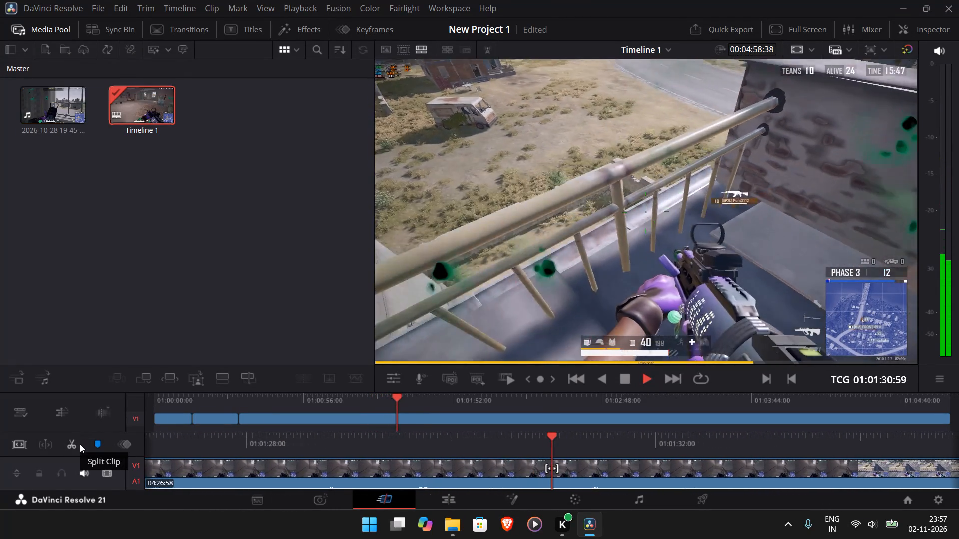
pyautogui.click(80, 444)
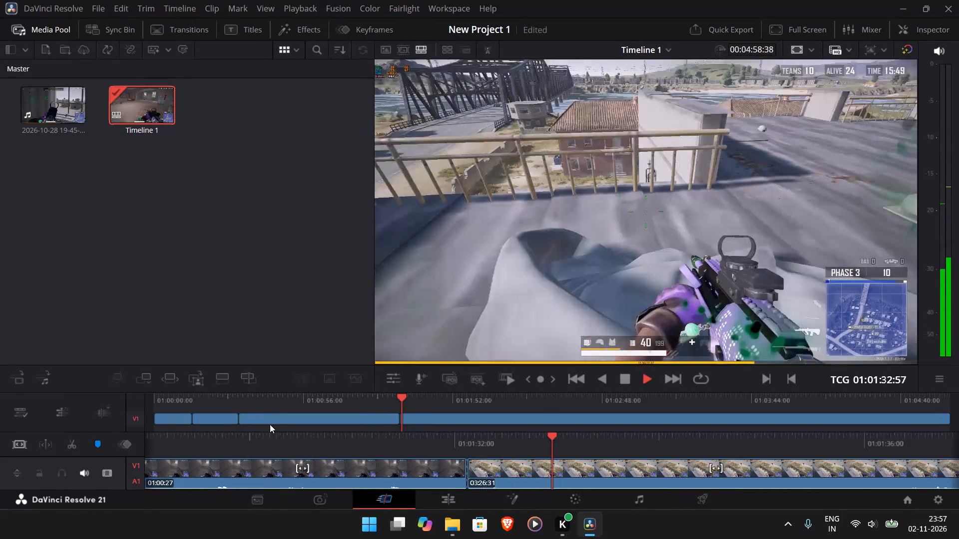
pyautogui.click(282, 418)
pyautogui.rightClick(283, 418)
pyautogui.click(349, 324)
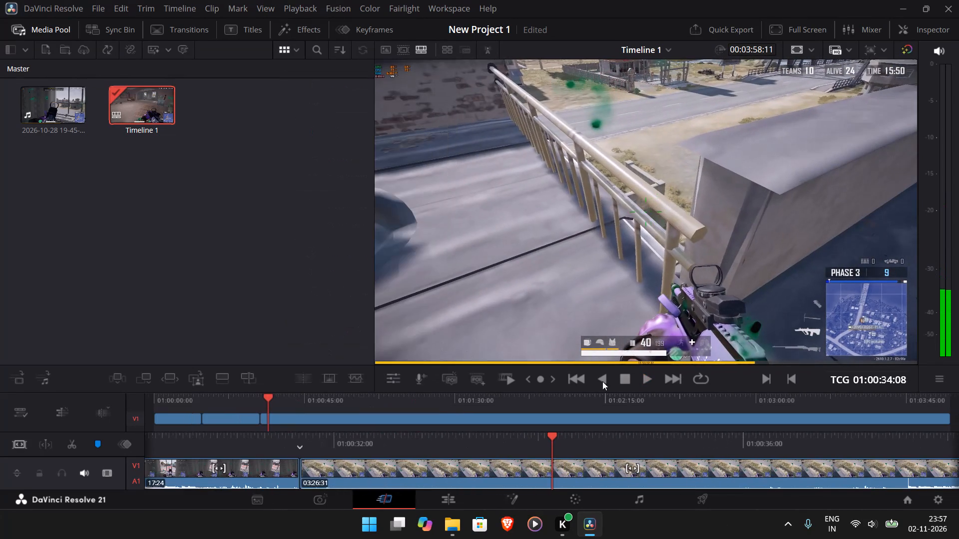
# Split the last clip at about 01:00:53:07, after the rooftop fight, and cut out the rest of the recording.
pyautogui.click(638, 379)
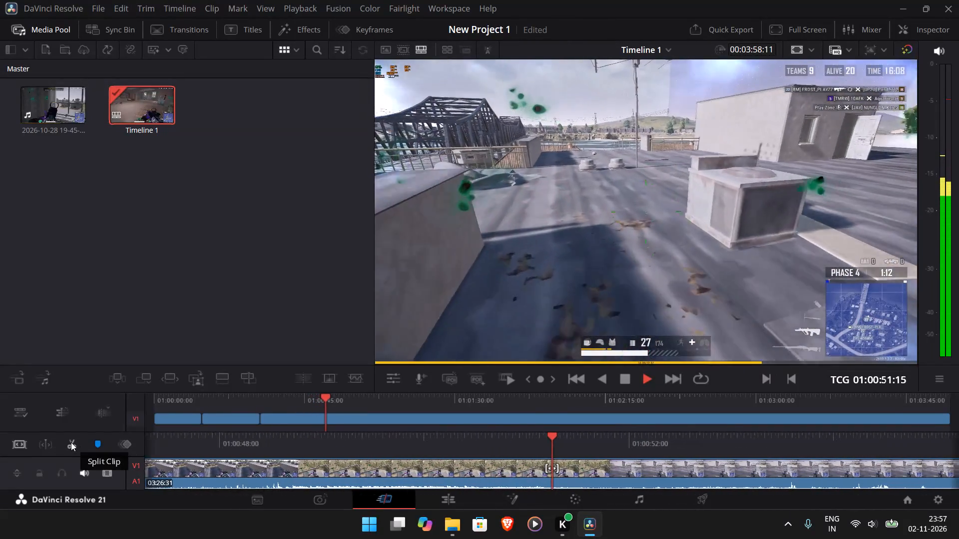
pyautogui.click(71, 442)
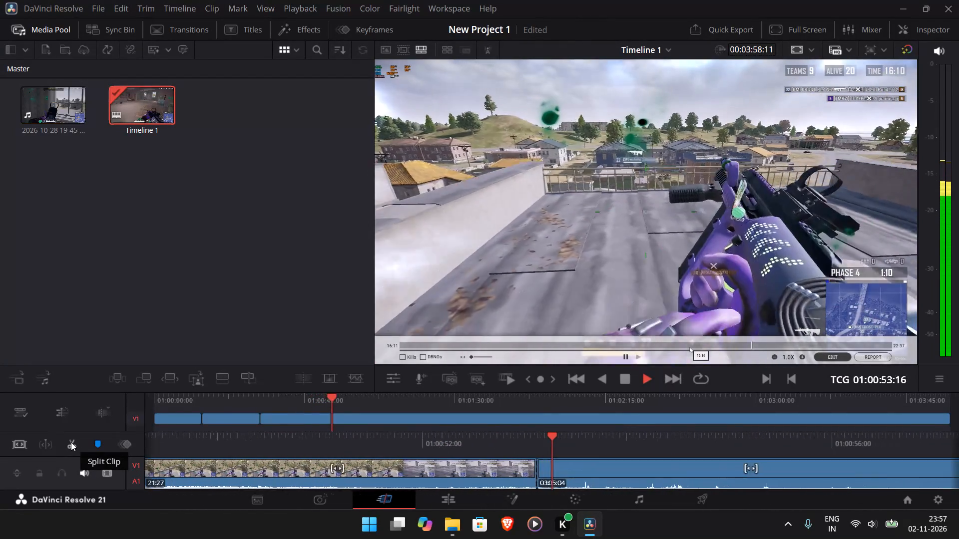
pyautogui.click(627, 377)
pyautogui.click(611, 411)
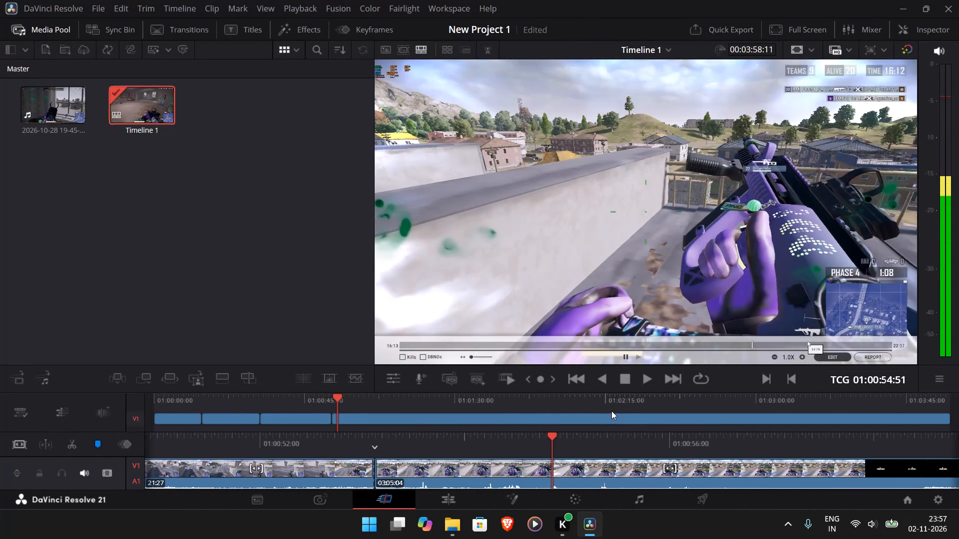
pyautogui.click(616, 414)
pyautogui.rightClick(616, 414)
pyautogui.click(665, 311)
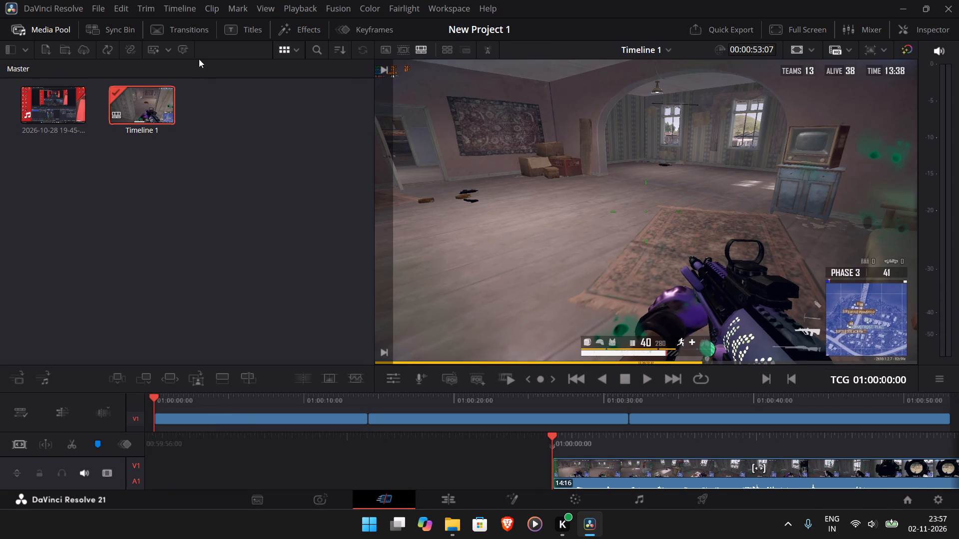
# Add the Dip To Color Dissolve transition from the favorites at both cuts between the three clips.
pyautogui.click(185, 26)
pyautogui.click(94, 52)
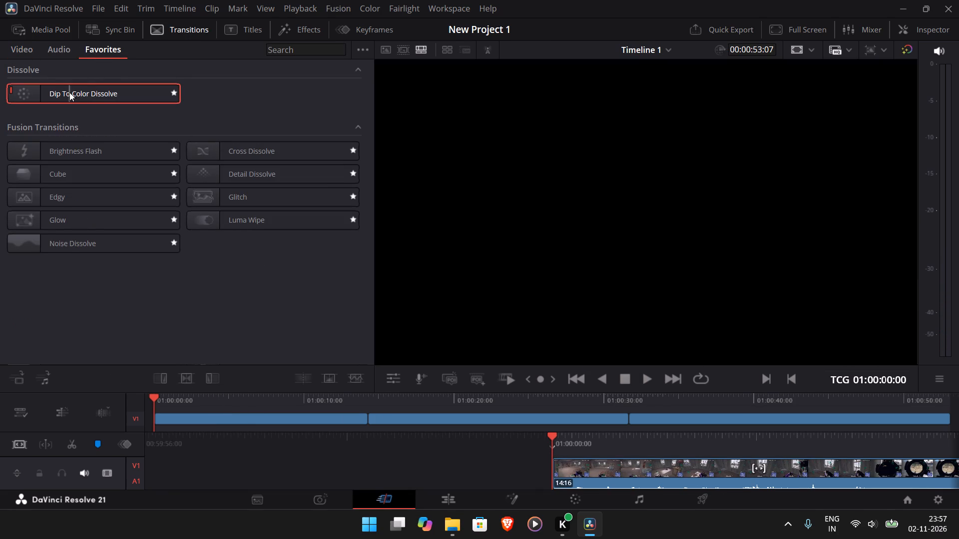
pyautogui.moveTo(69, 92); pyautogui.dragTo(375, 420)
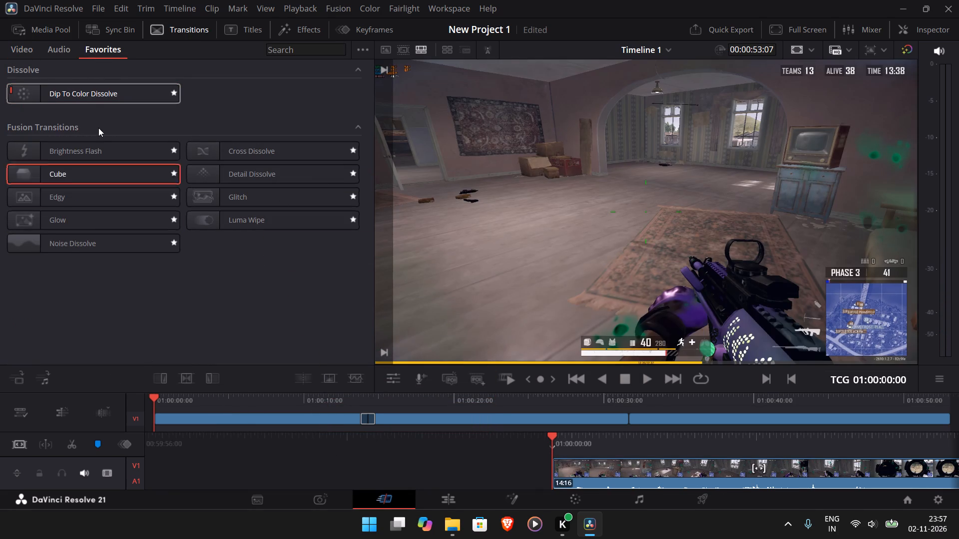
pyautogui.moveTo(82, 90); pyautogui.dragTo(630, 414)
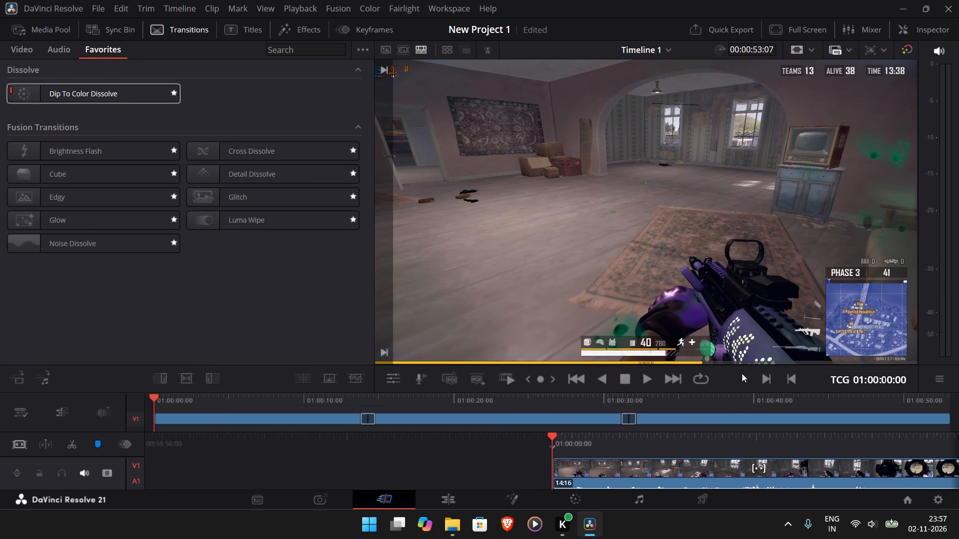
# Play back the edited timeline from the start while browsing the available video effects and transitions.
pyautogui.click(650, 382)
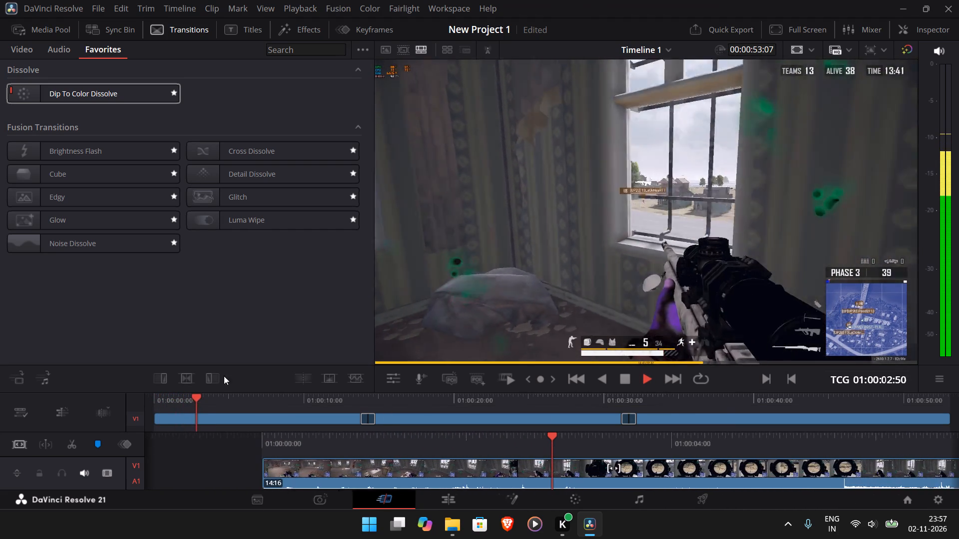
pyautogui.click(300, 32)
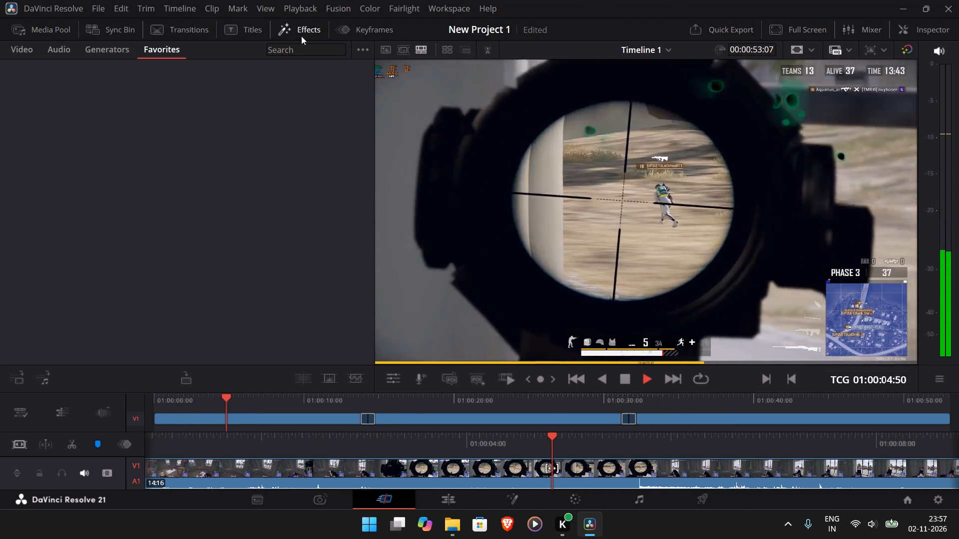
pyautogui.click(26, 51)
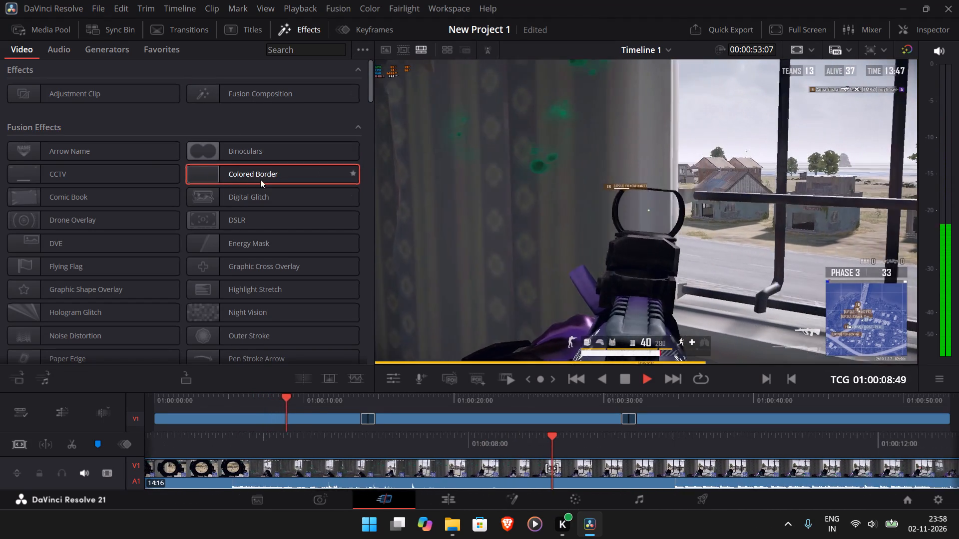
pyautogui.click(174, 36)
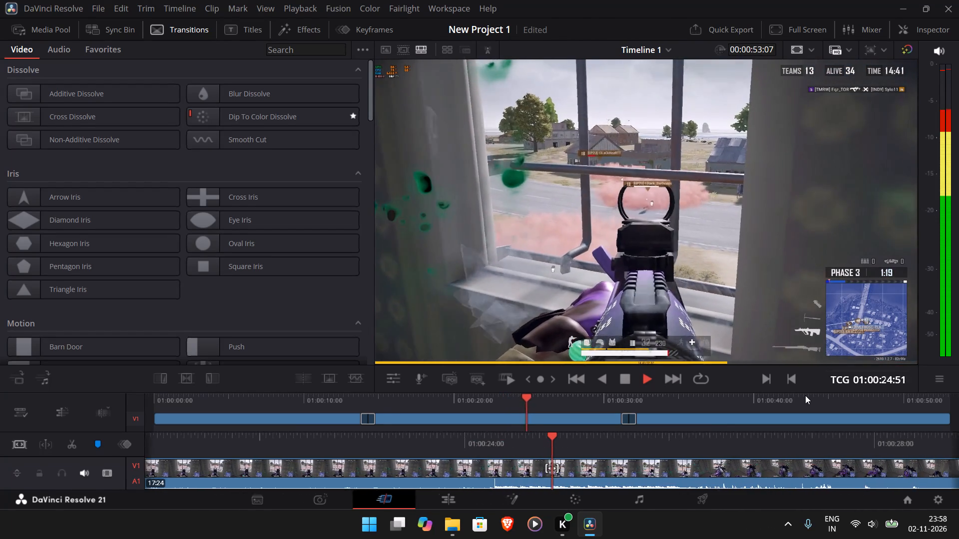
pyautogui.scroll(-6, 269, 284)
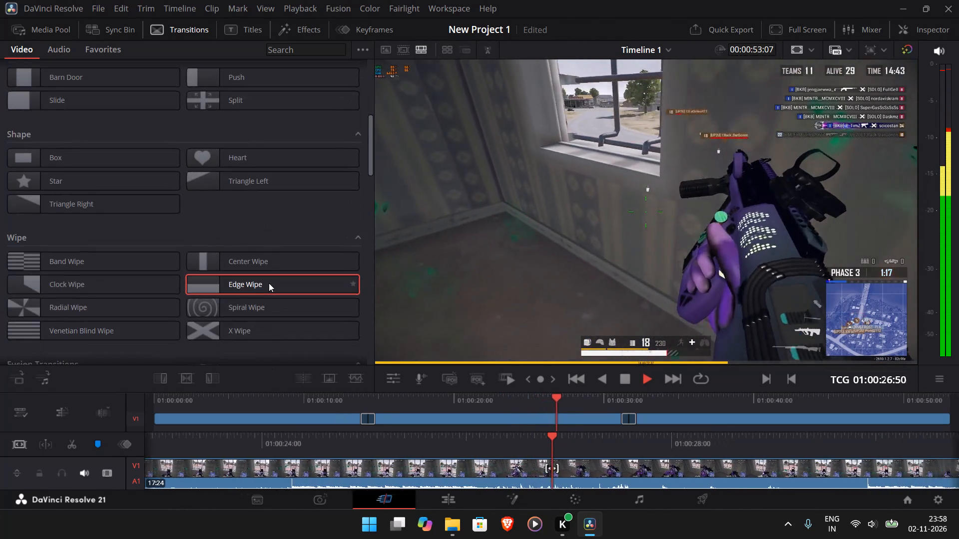
pyautogui.scroll(2, 269, 282)
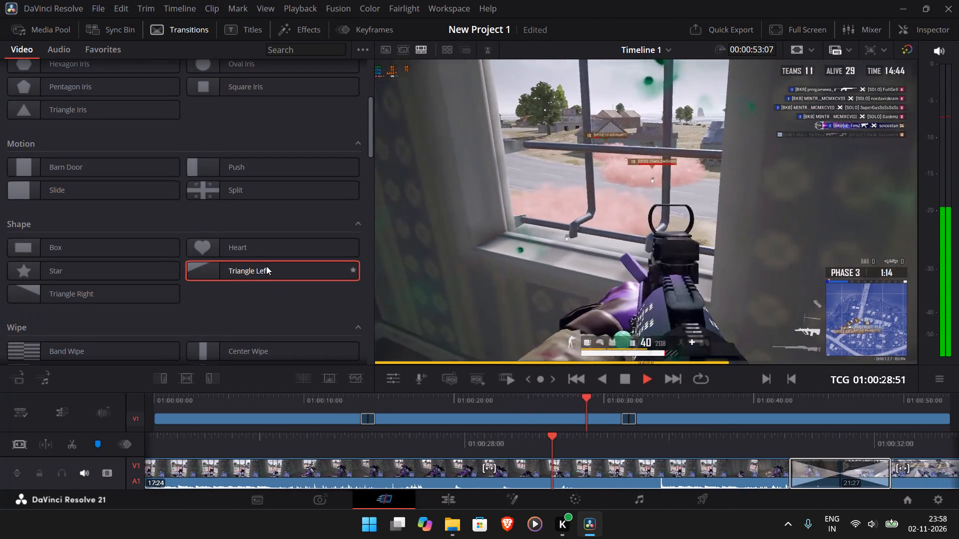
pyautogui.scroll(-2, 193, 317)
pyautogui.scroll(1, 193, 317)
pyautogui.scroll(-6, 193, 317)
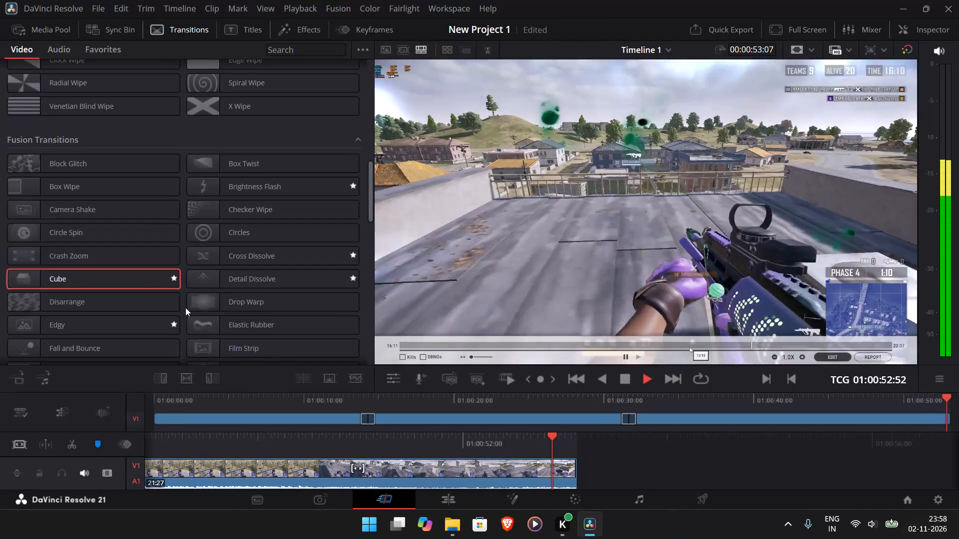
# Quick-export the timeline as H.264 Master to the PUBG Clutches folder with the file name FPP 1v3 Geogro city.
pyautogui.click(731, 31)
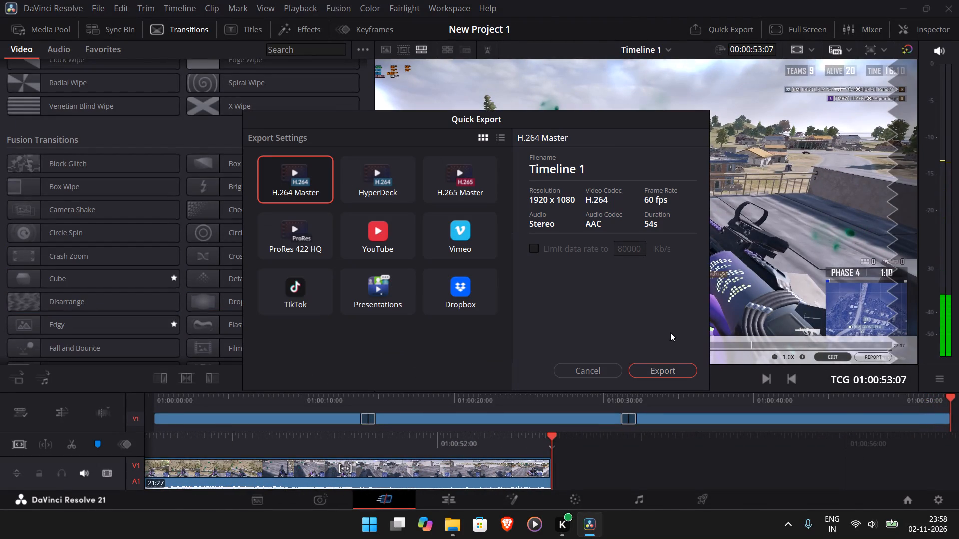
pyautogui.click(677, 368)
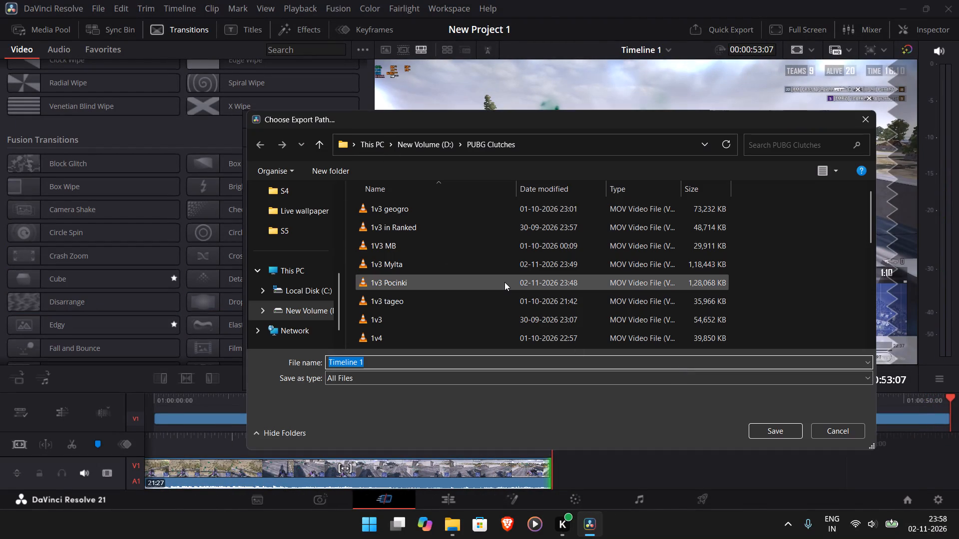
pyautogui.press('1')
pyautogui.press('BackSpace')
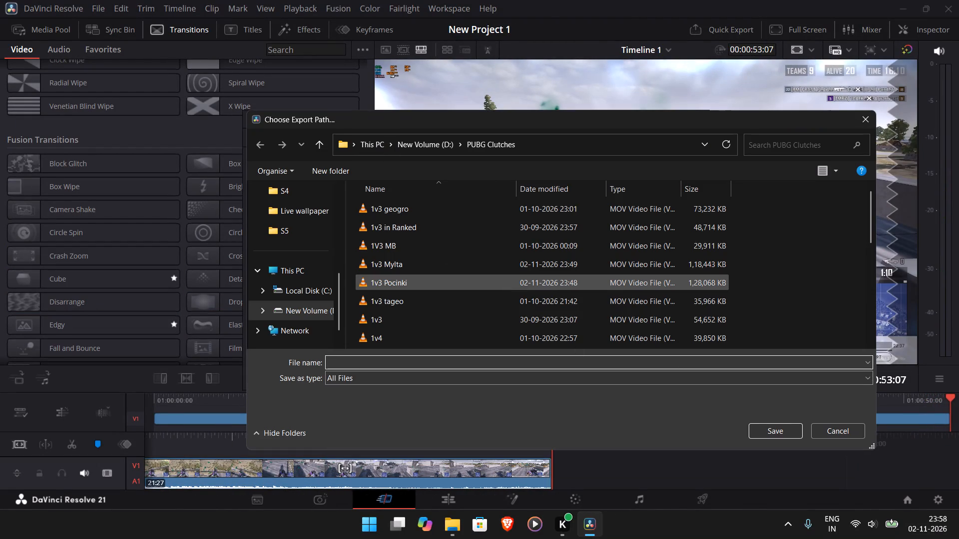
pyautogui.write('FPP 1v3')
pyautogui.press('space')
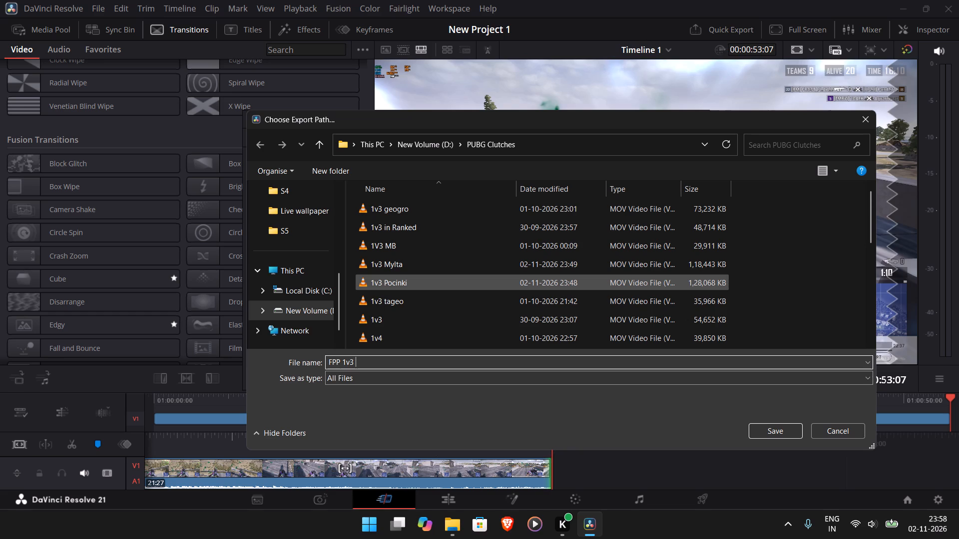
pyautogui.write('Geogro city')
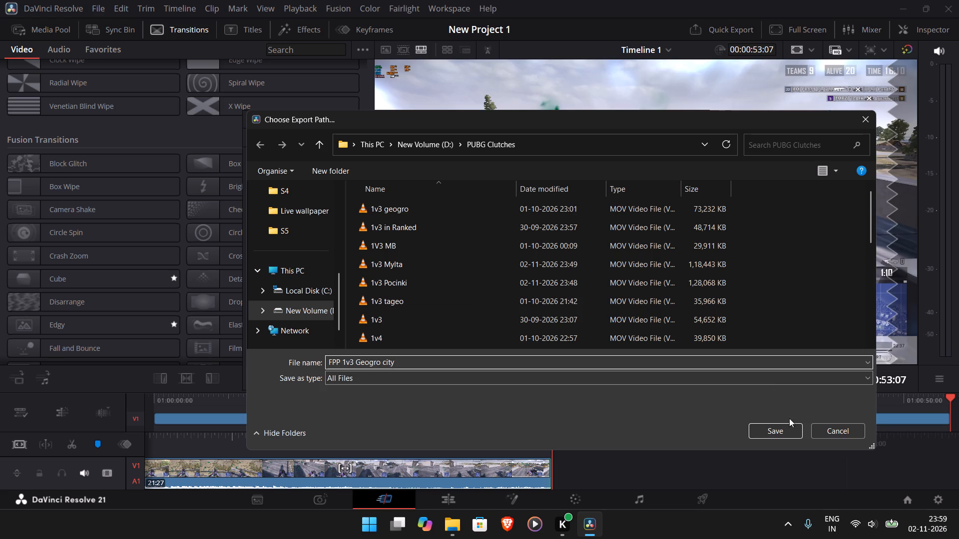
pyautogui.click(789, 431)
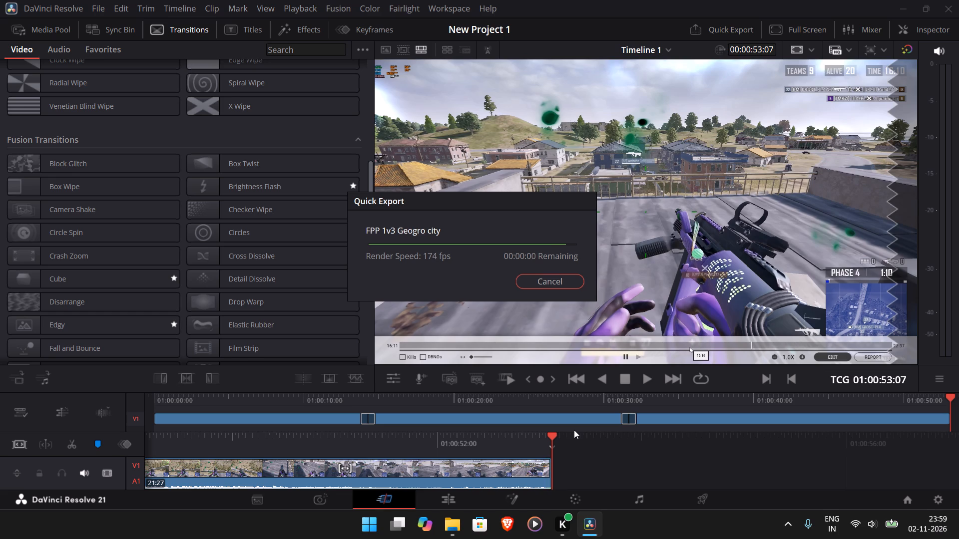
# Undo both Dip To Color Dissolve transitions and the removal of the rest of the recording.
pyautogui.click(587, 456)
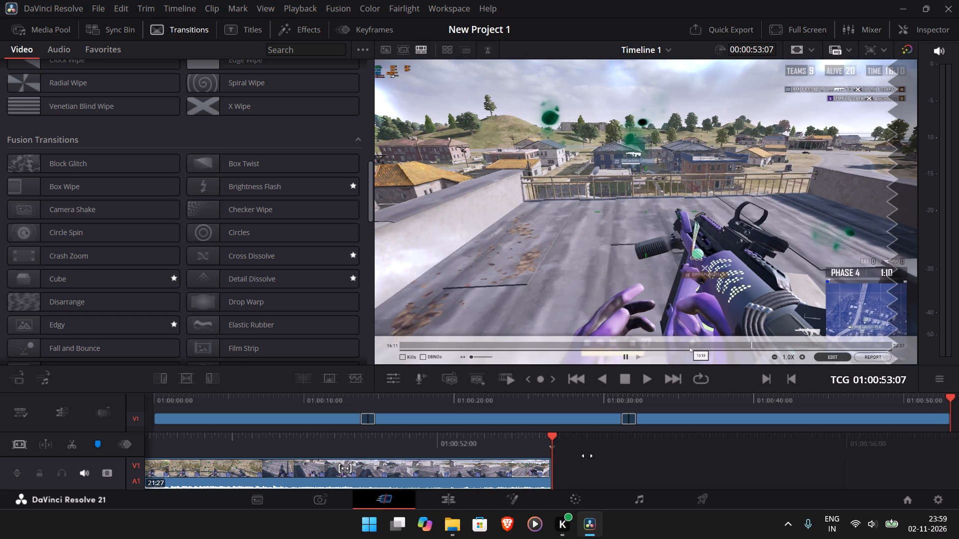
pyautogui.hotkey('ctrl', 'z')
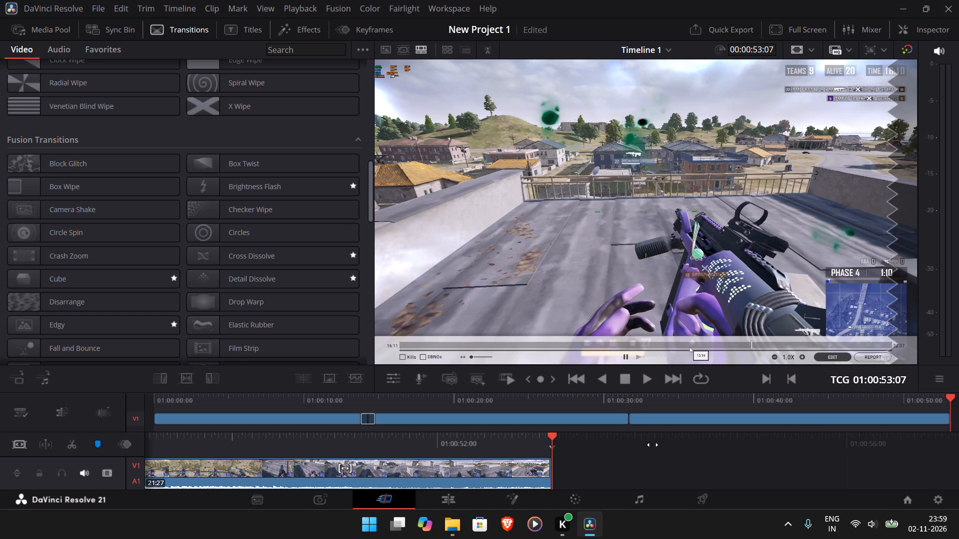
pyautogui.hotkey('ctrl', 'z')
pyautogui.hotkey('ctrl', 'z')
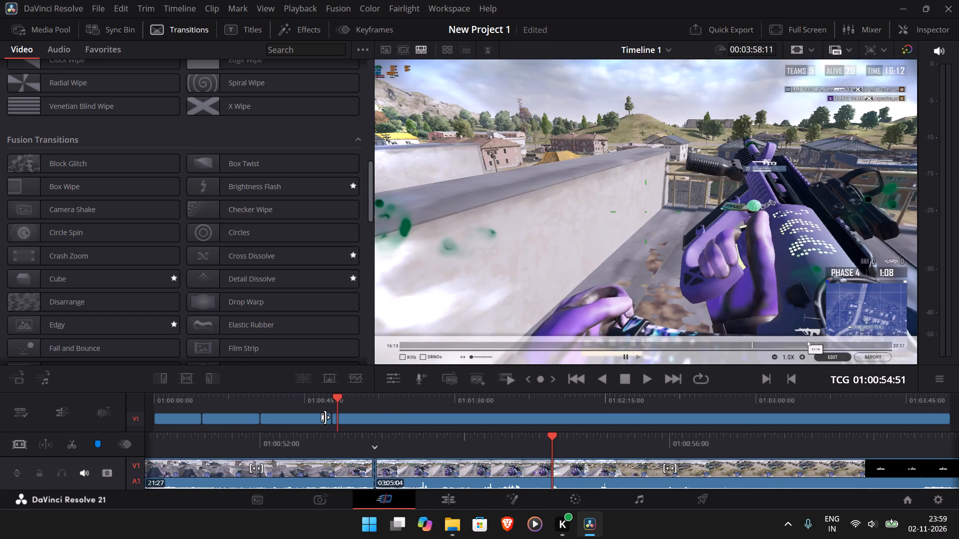
# Cut the three already exported clips from the timeline, leaving only the rest of the recording.
pyautogui.keyDown('ctrl'); pyautogui.click(320, 421); pyautogui.keyUp('ctrl')
pyautogui.keyDown('ctrl'); pyautogui.click(257, 416); pyautogui.keyUp('ctrl')
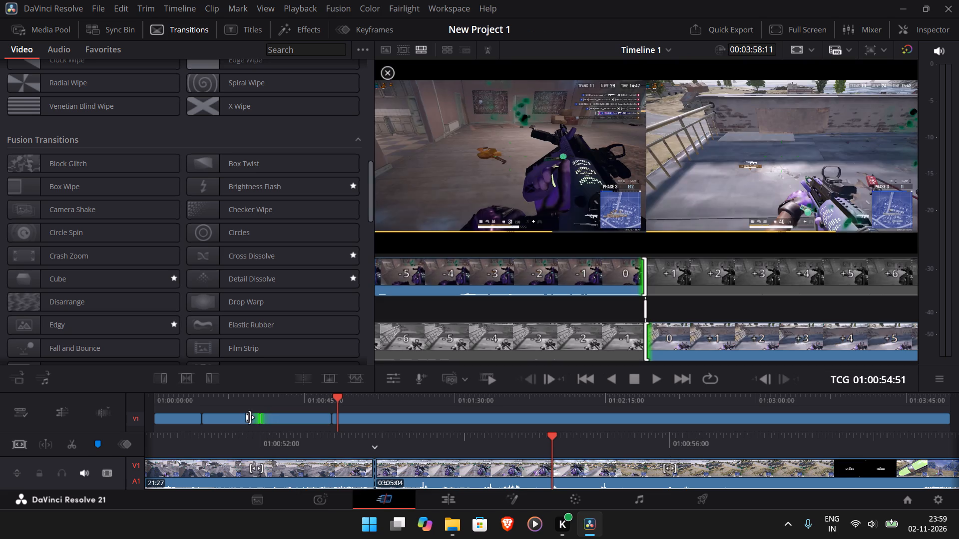
pyautogui.keyDown('ctrl'); pyautogui.click(248, 419); pyautogui.keyUp('ctrl')
pyautogui.keyDown('ctrl'); pyautogui.click(182, 418); pyautogui.keyUp('ctrl')
pyautogui.keyDown('ctrl'); pyautogui.click(279, 417); pyautogui.keyUp('ctrl')
pyautogui.keyDown('ctrl'); pyautogui.rightClick(279, 417); pyautogui.keyUp('ctrl')
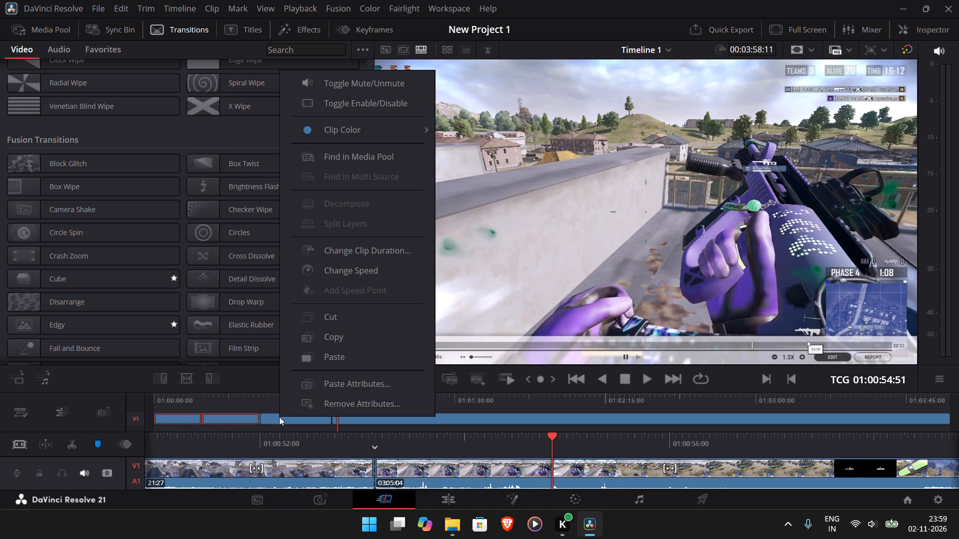
pyautogui.click(347, 321)
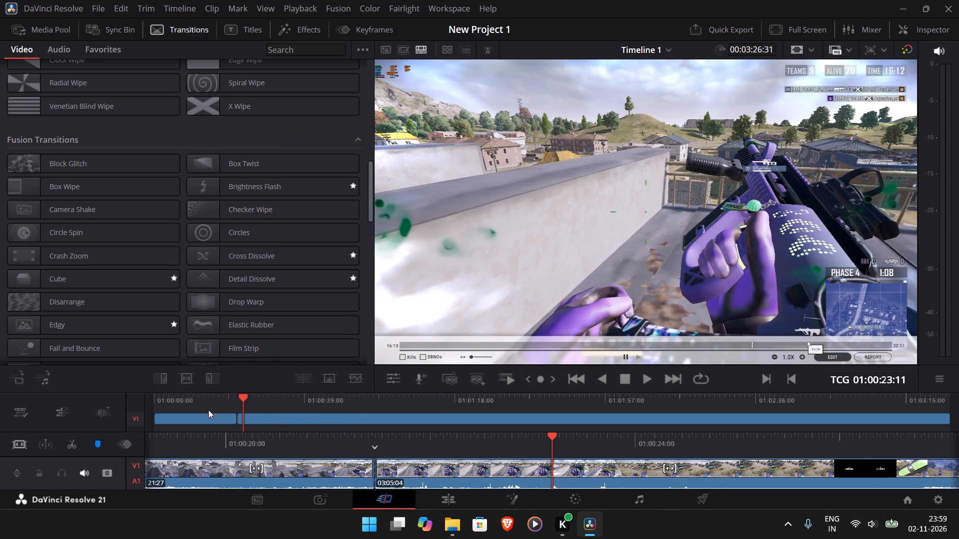
pyautogui.click(206, 414)
pyautogui.rightClick(206, 414)
pyautogui.doubleClick(247, 323)
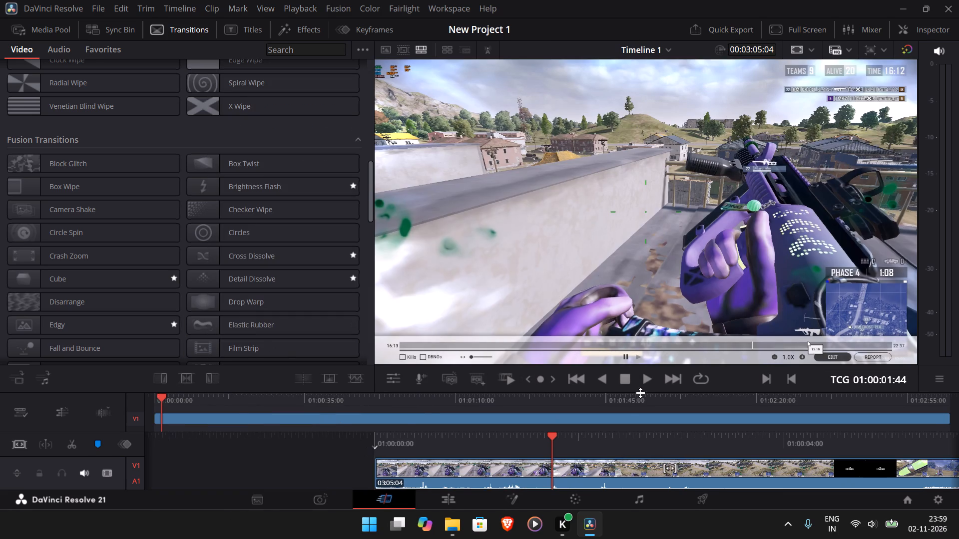
# Split the remaining recording at about 01:00:12:49 and cut out the section before the split.
pyautogui.click(646, 377)
pyautogui.click(226, 402)
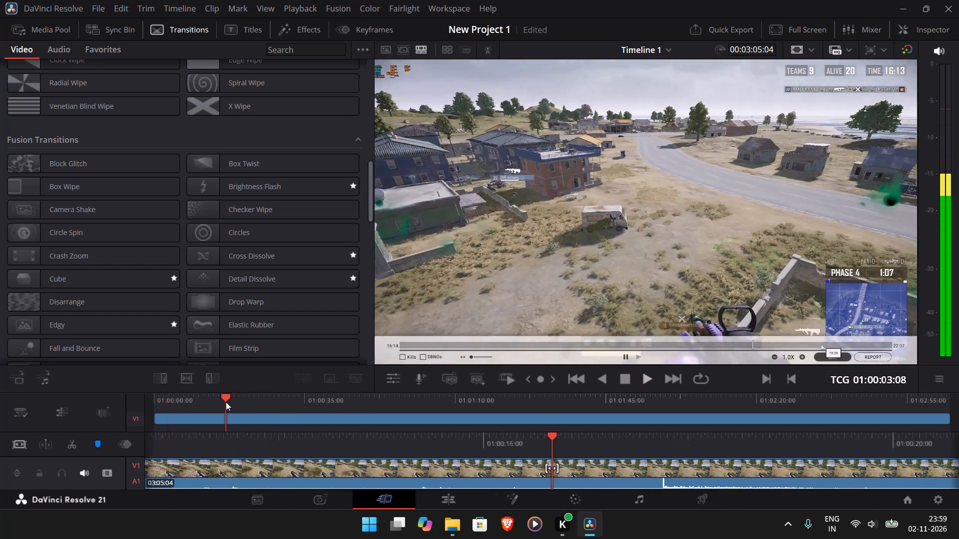
pyautogui.click(218, 401)
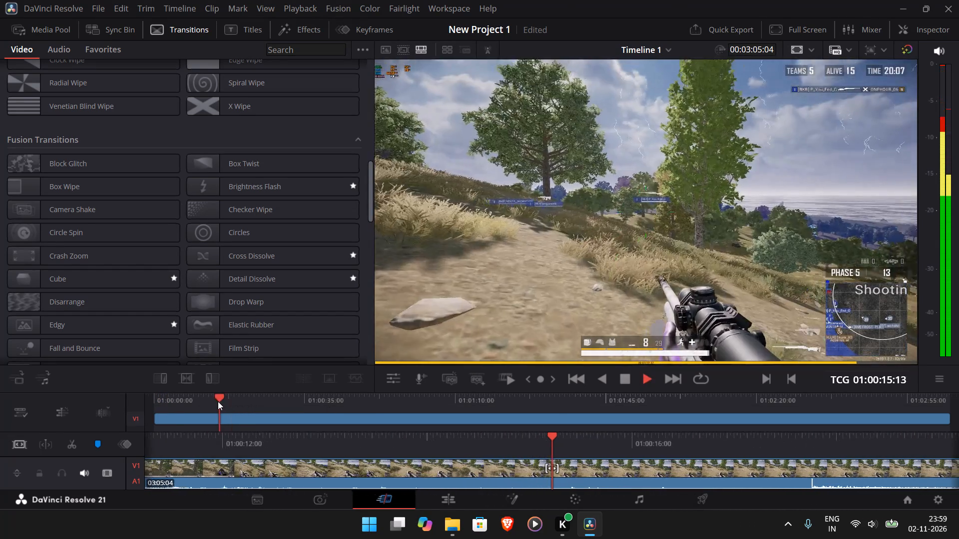
pyautogui.click(202, 399)
pyautogui.click(188, 401)
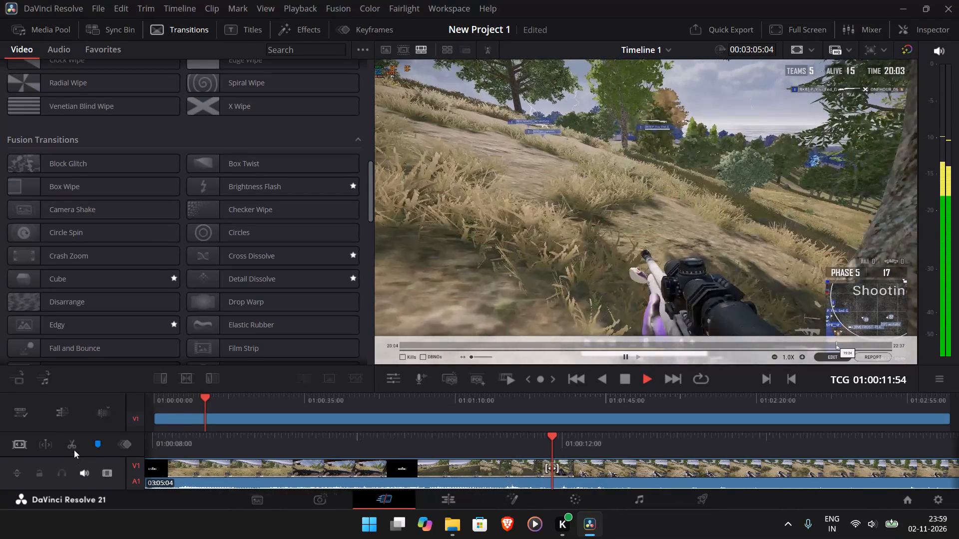
pyautogui.click(72, 445)
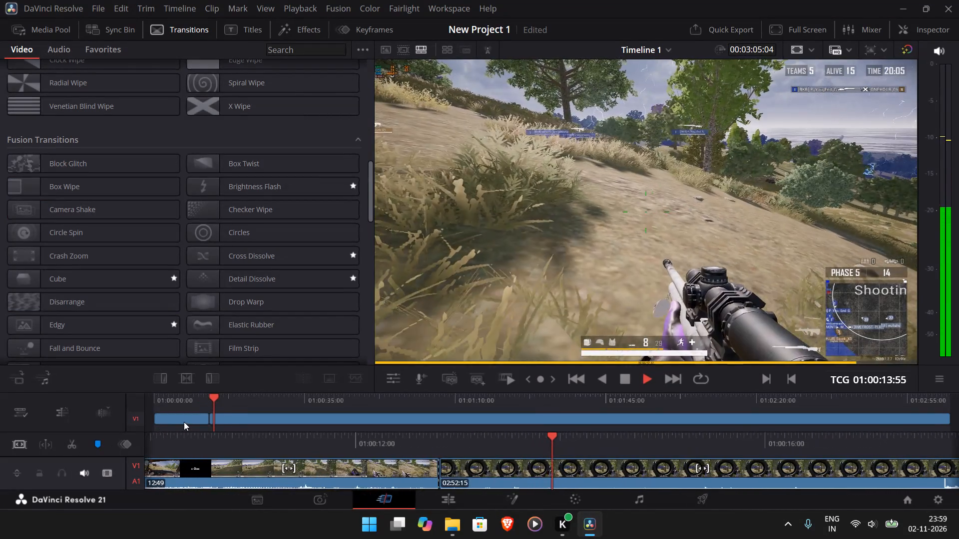
pyautogui.click(184, 422)
pyautogui.rightClick(184, 422)
pyautogui.click(236, 320)
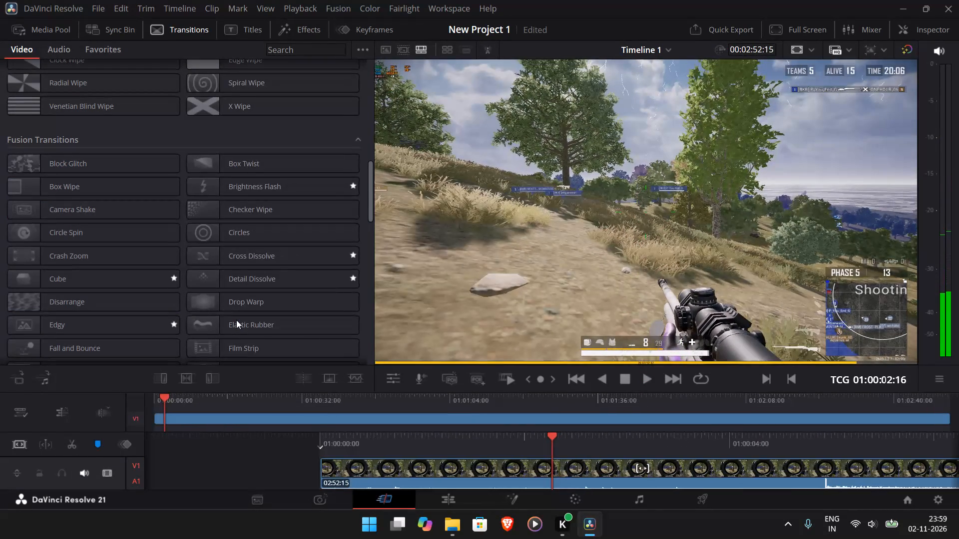
pyautogui.click(643, 383)
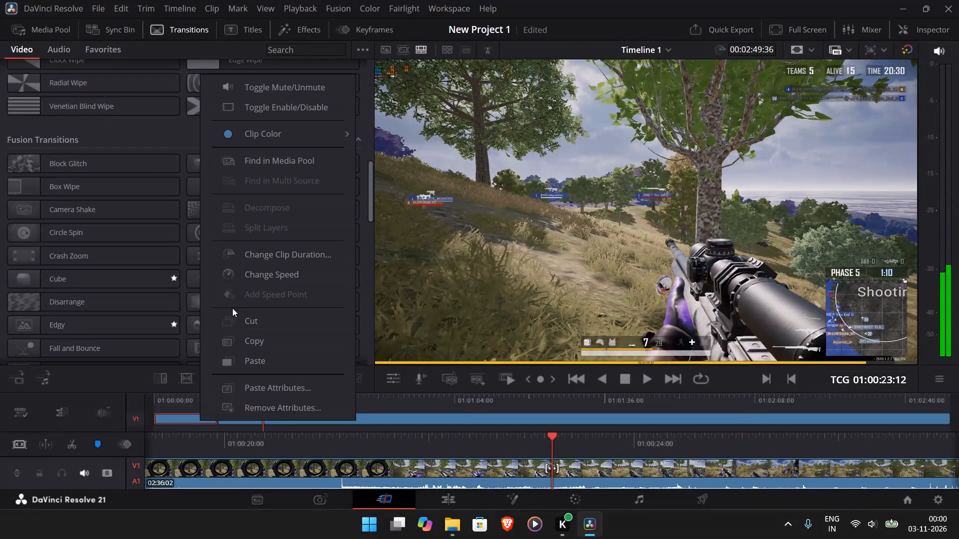
pyautogui.click(247, 320)
# Play the footage from the start and split it at about 01:00:13:46.
pyautogui.click(603, 377)
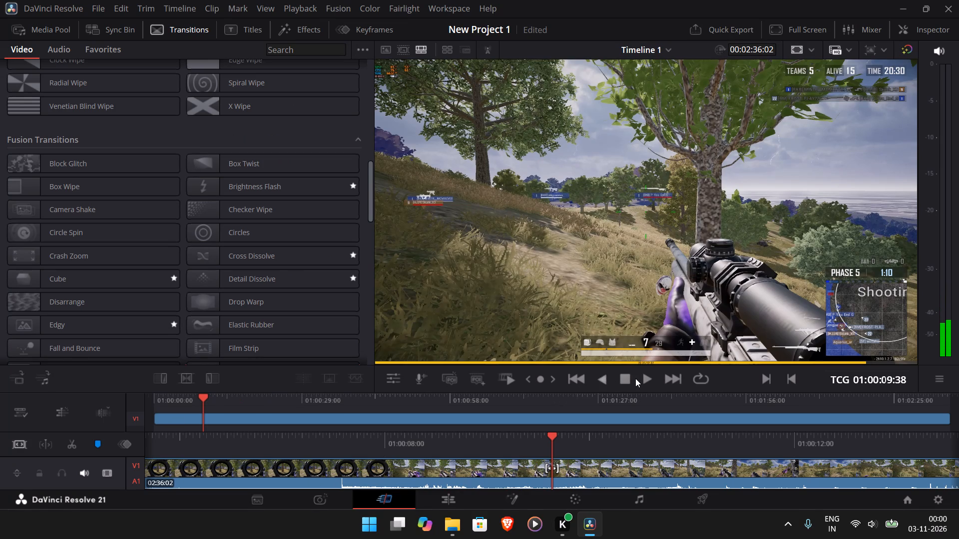
pyautogui.click(602, 381)
pyautogui.click(639, 381)
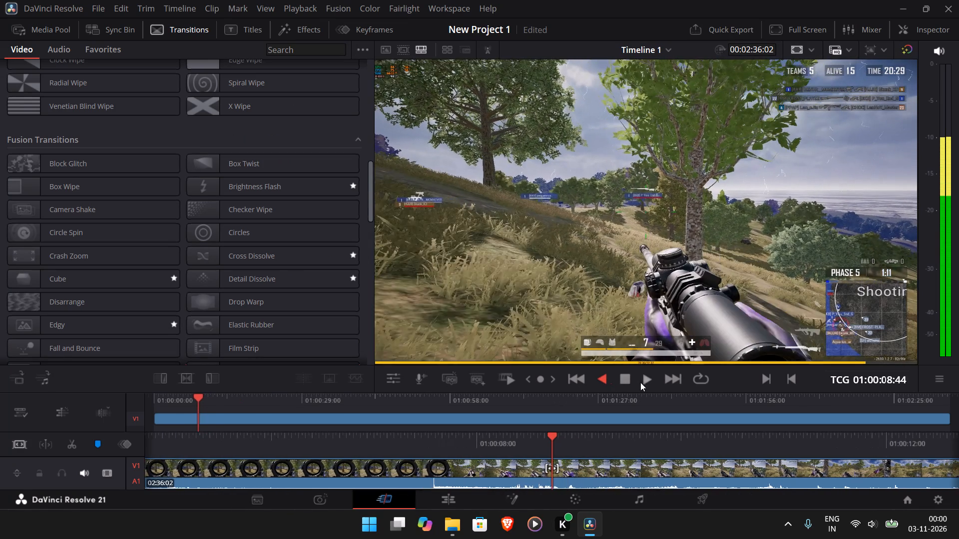
pyautogui.click(574, 381)
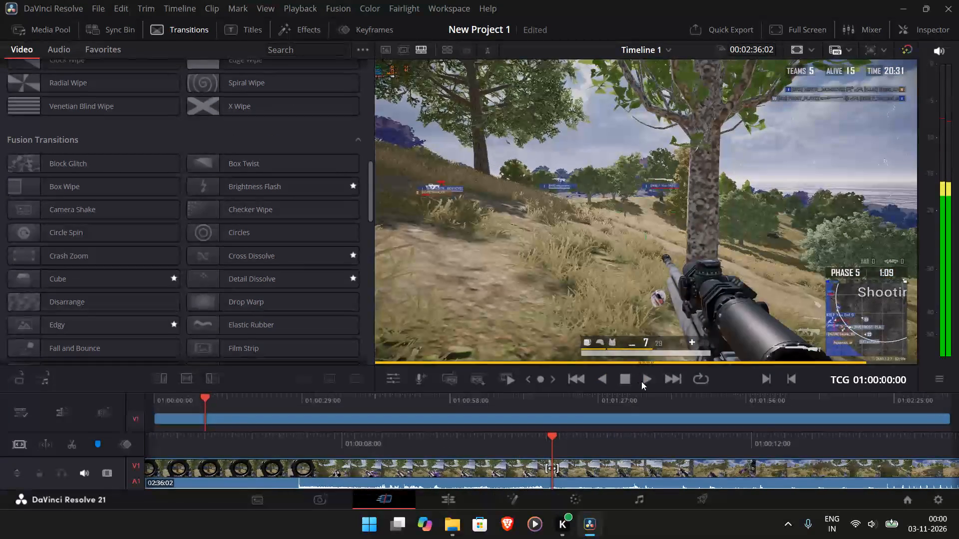
pyautogui.click(647, 381)
pyautogui.click(574, 383)
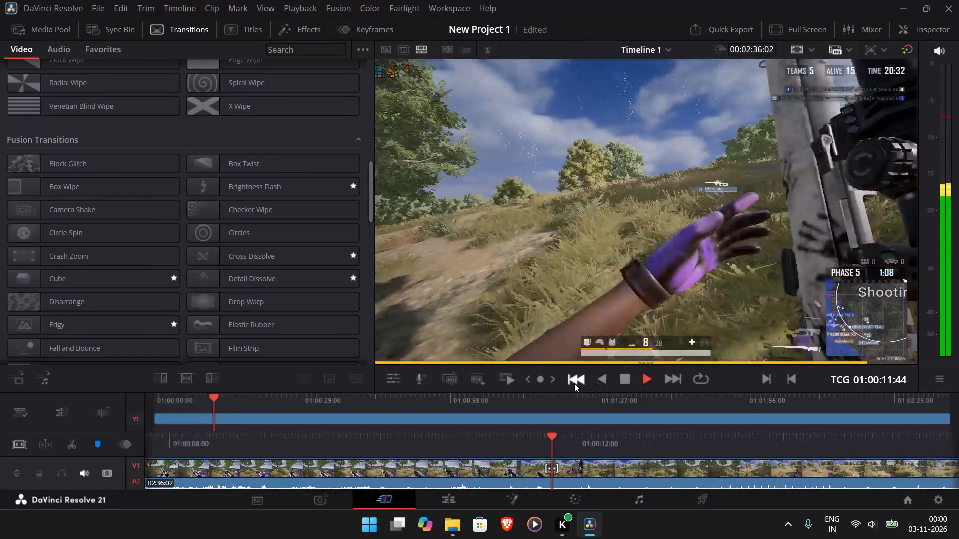
pyautogui.click(648, 383)
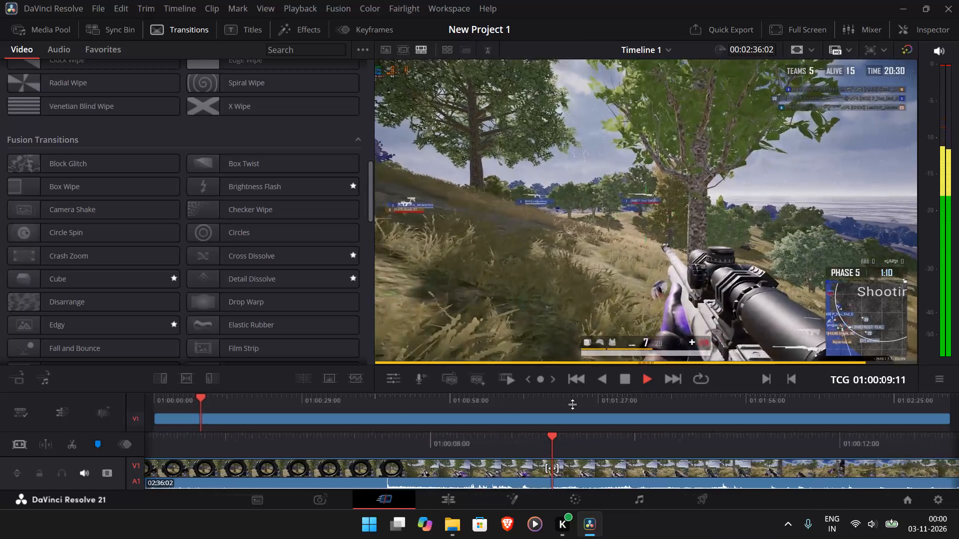
pyautogui.click(247, 397)
pyautogui.click(196, 398)
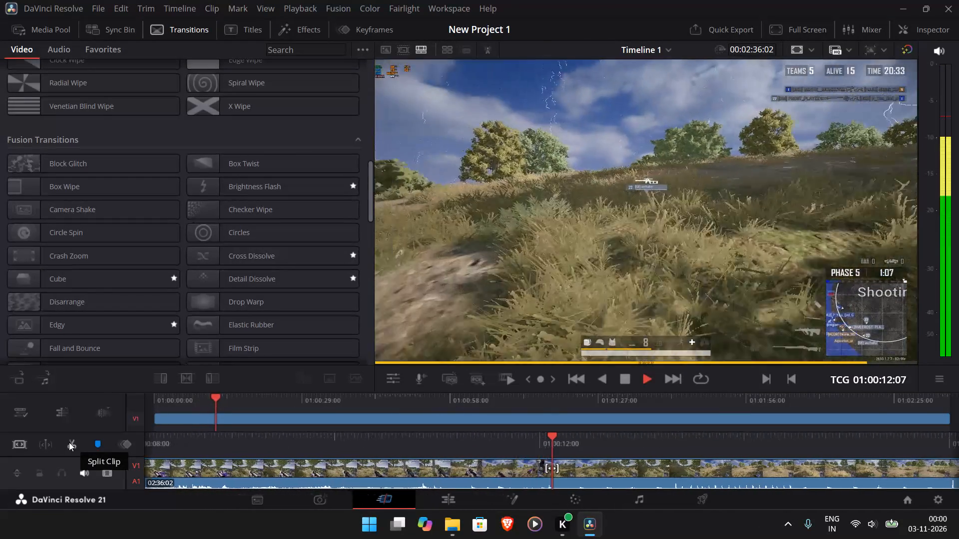
pyautogui.click(69, 442)
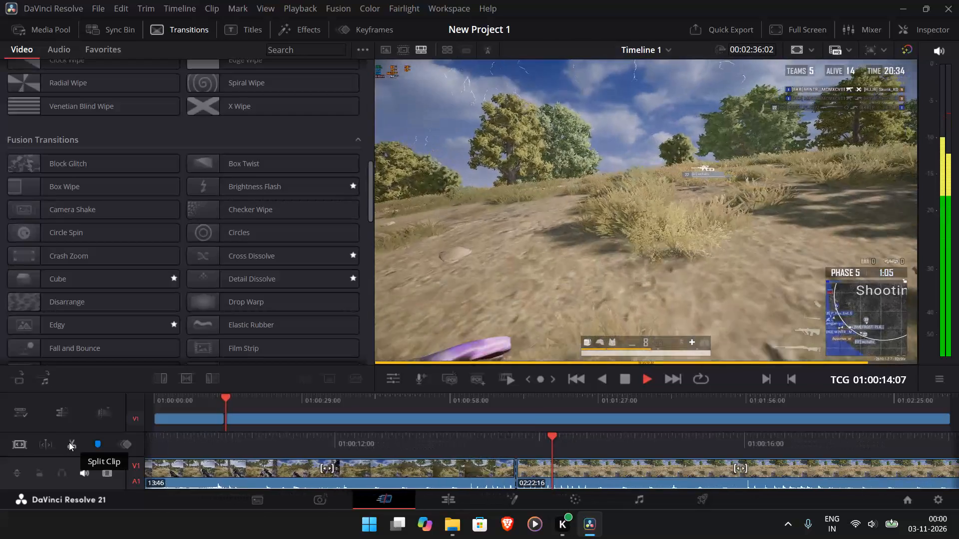
# Split the footage again at about 01:00:29:12 and cut out the section between the two splits.
pyautogui.click(283, 400)
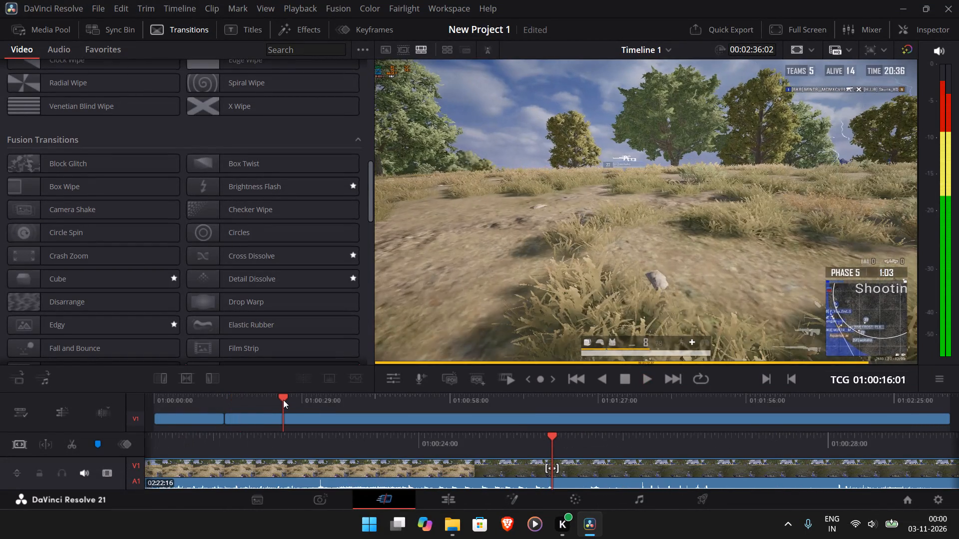
pyautogui.click(318, 397)
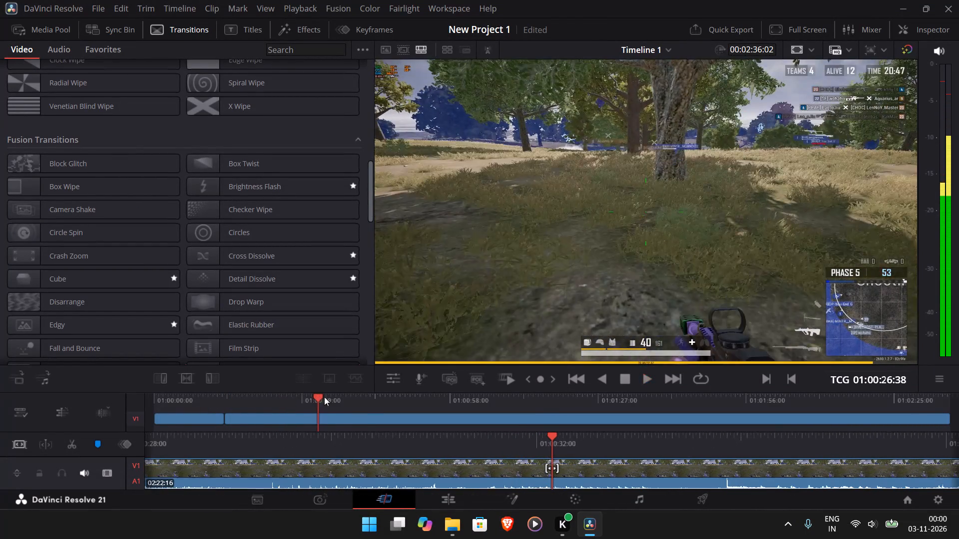
pyautogui.click(296, 401)
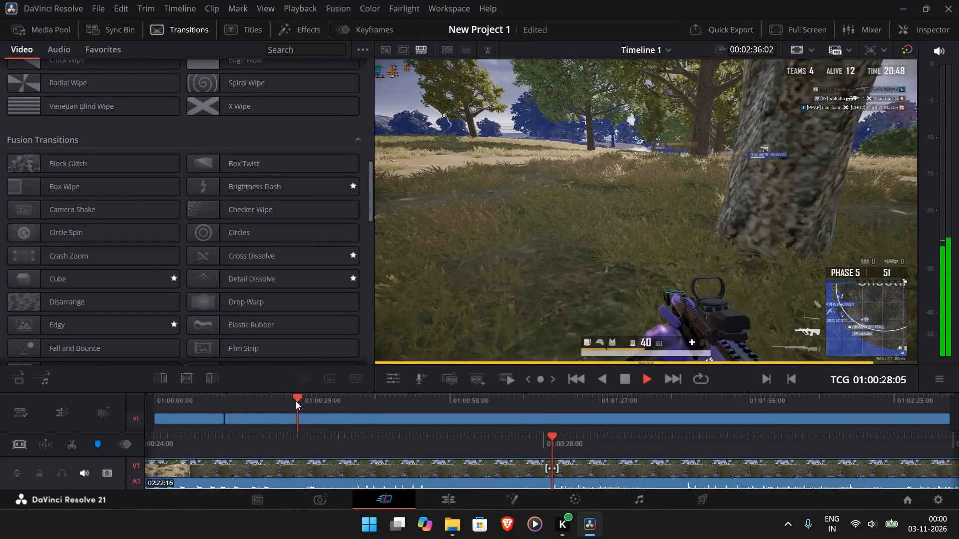
pyautogui.click(73, 444)
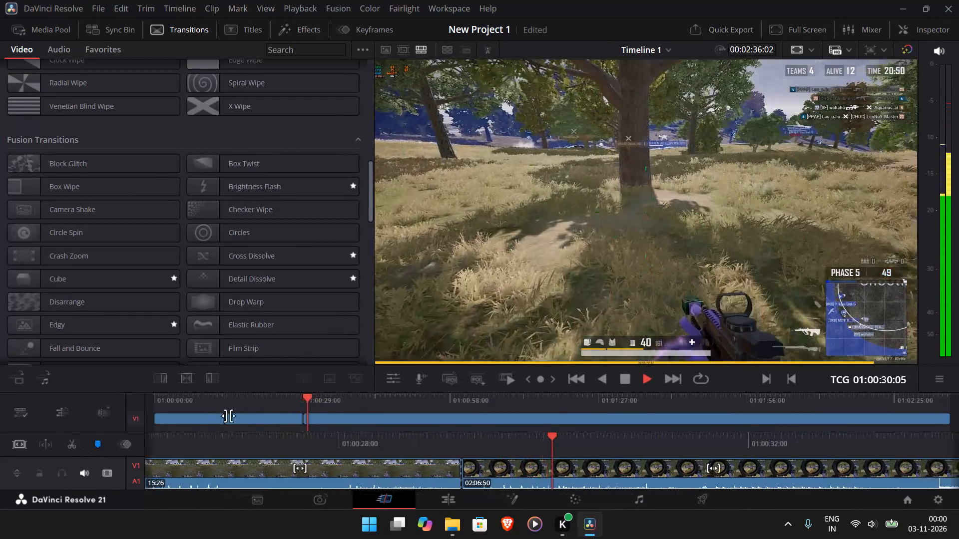
pyautogui.click(260, 416)
pyautogui.rightClick(260, 416)
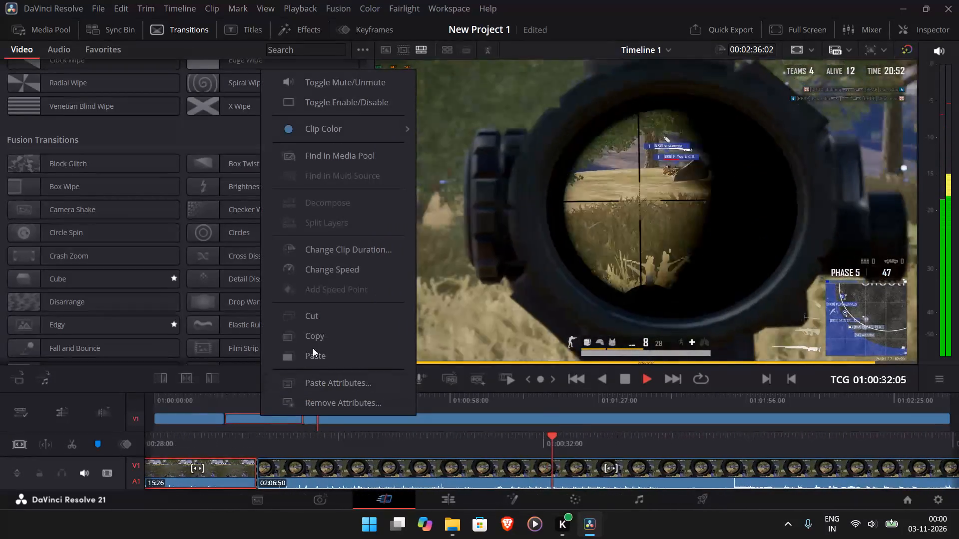
pyautogui.click(321, 320)
# Add the favorite Dip To Color Dissolve transition at the join between the two remaining clips.
pyautogui.click(573, 377)
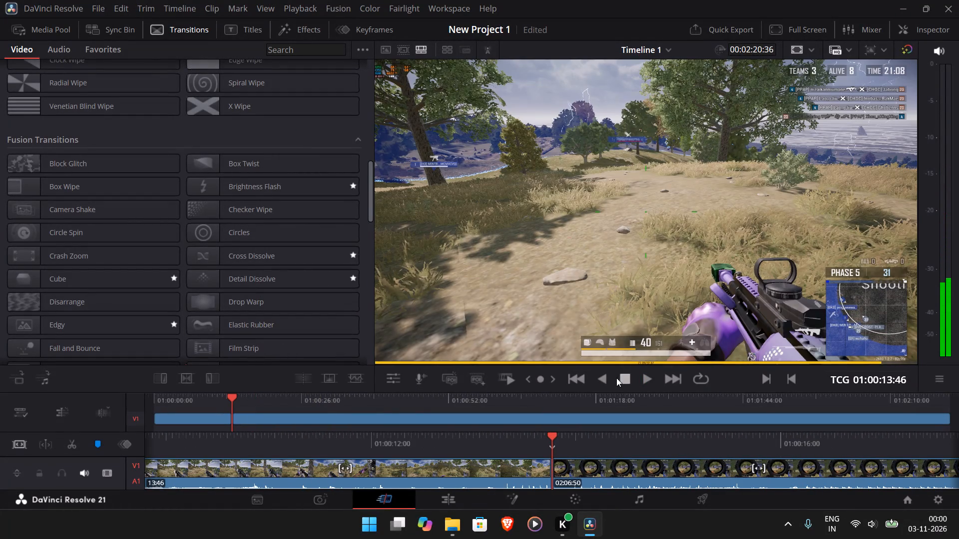
pyautogui.click(644, 378)
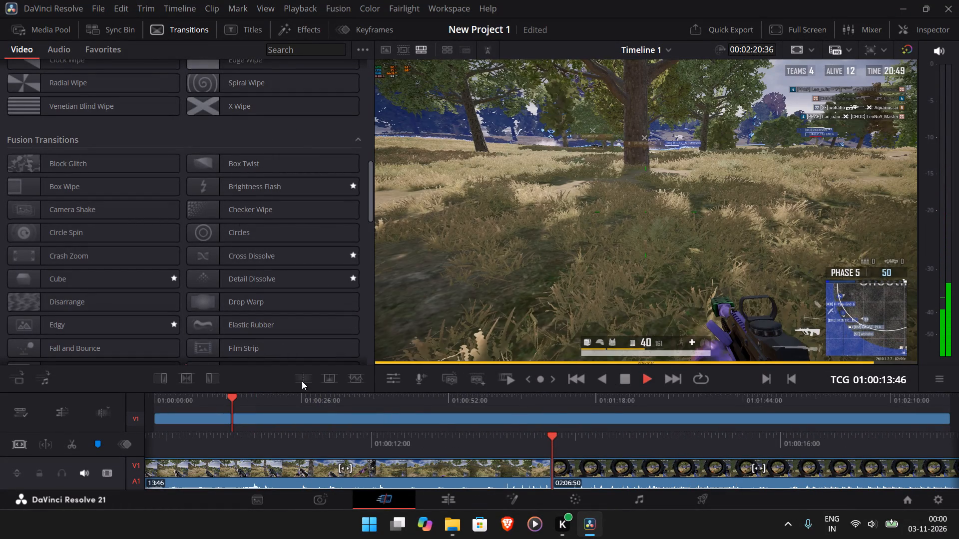
pyautogui.click(104, 49)
pyautogui.moveTo(76, 94); pyautogui.dragTo(281, 399)
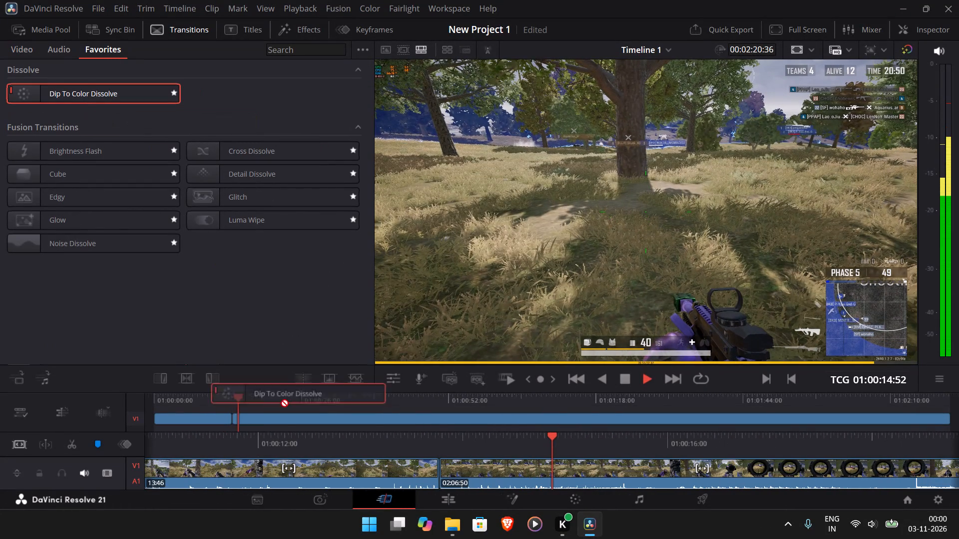
pyautogui.moveTo(281, 399); pyautogui.dragTo(229, 414)
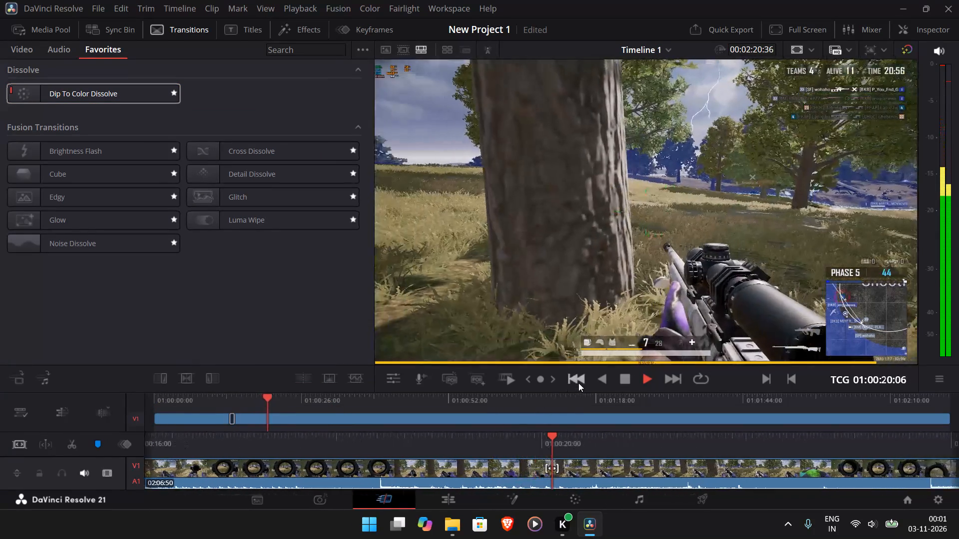
# Play on past the transition, split the footage at about 01:00:42:37 and cut out everything after the split.
pyautogui.click(578, 383)
pyautogui.click(601, 382)
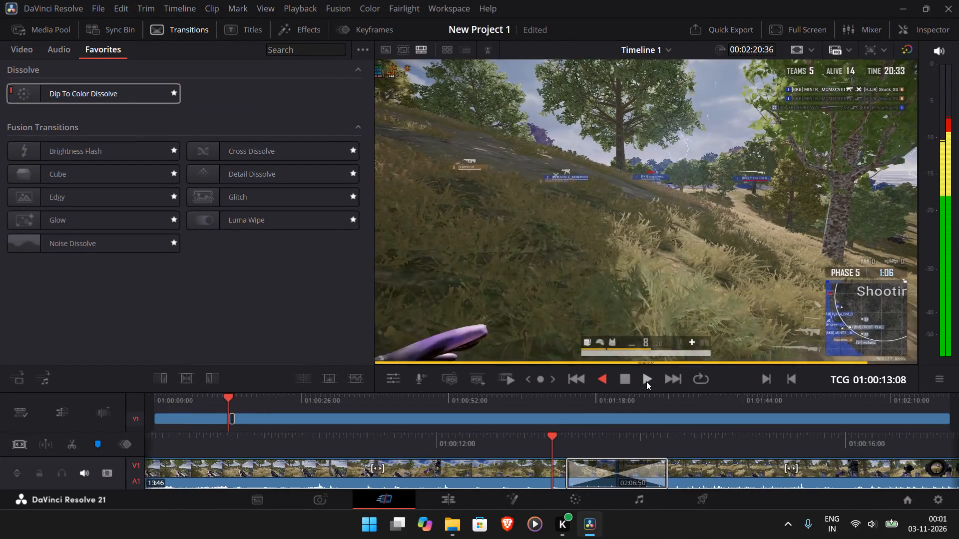
pyautogui.click(646, 381)
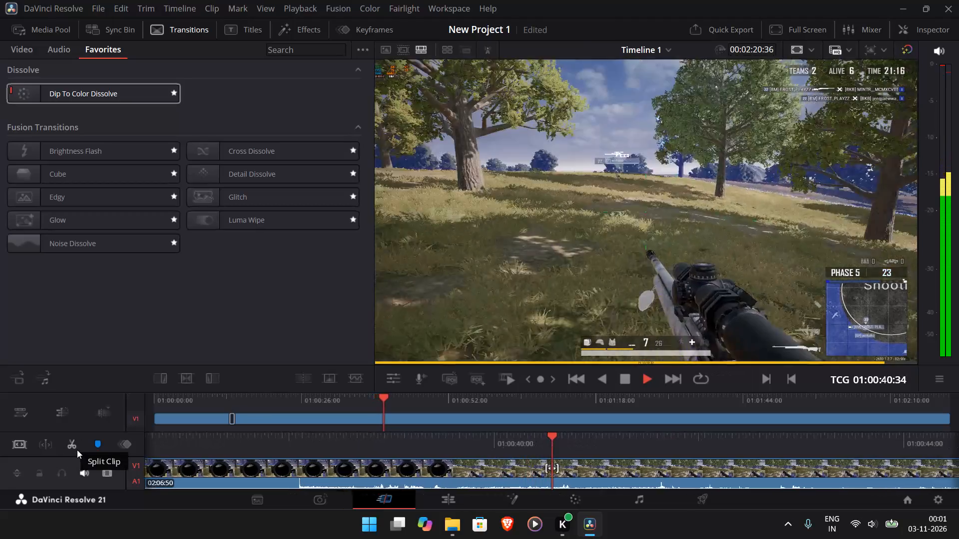
pyautogui.click(77, 450)
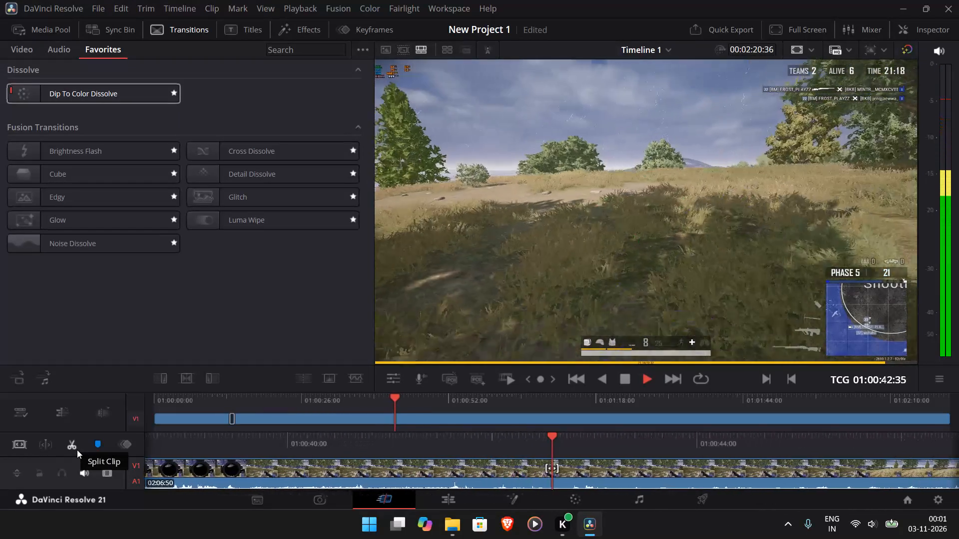
pyautogui.doubleClick(440, 423)
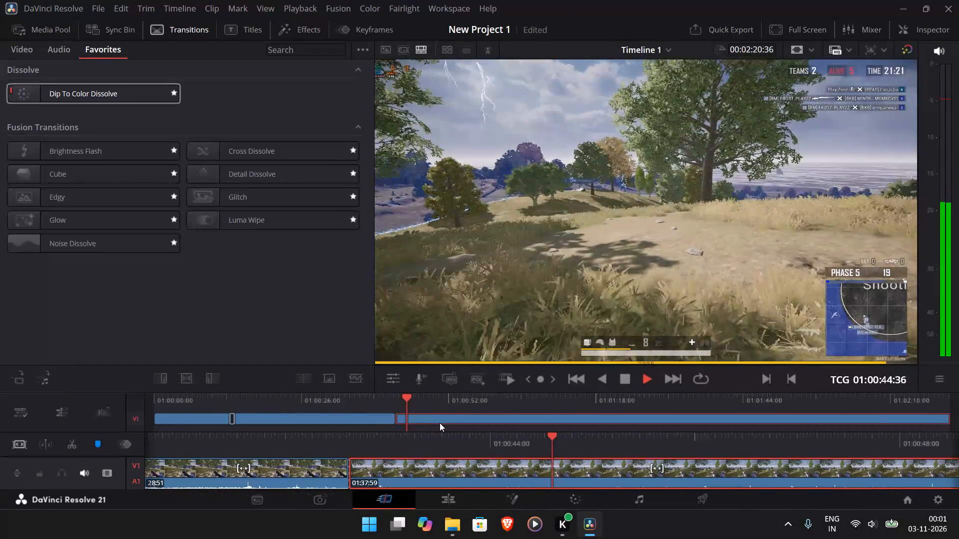
pyautogui.rightClick(440, 423)
pyautogui.click(498, 323)
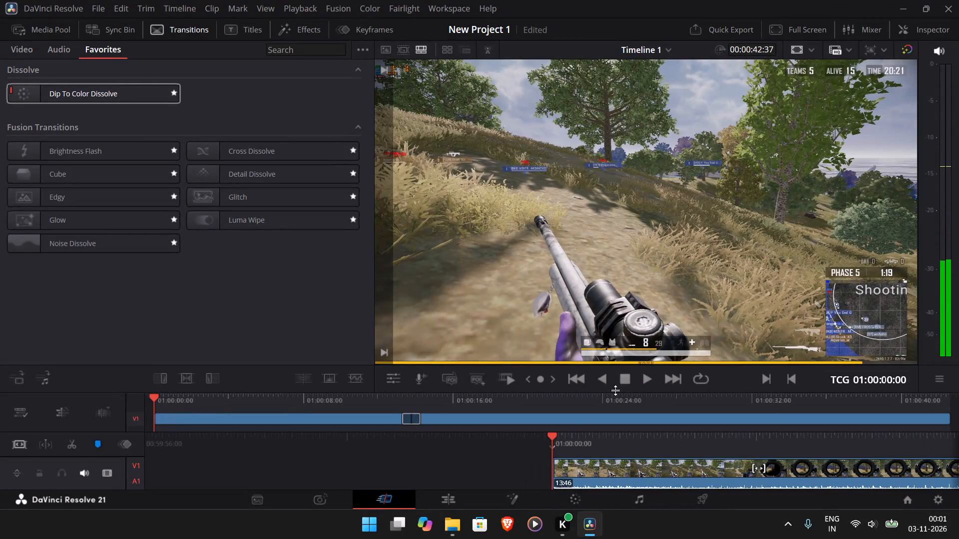
# Play the trimmed highlight, find the Stretch Blur transition among the Fusion Transitions and add it to the favorites.
pyautogui.click(646, 378)
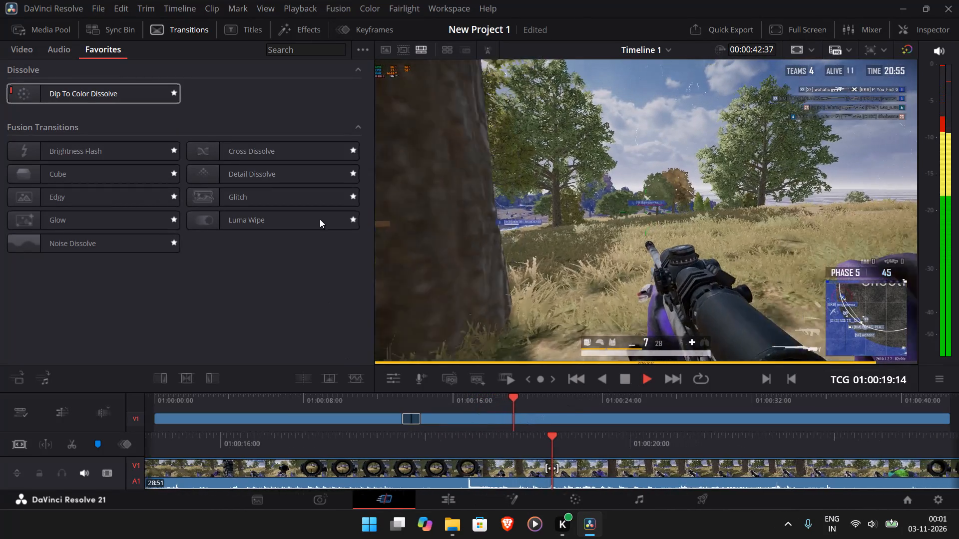
pyautogui.click(51, 48)
pyautogui.click(30, 47)
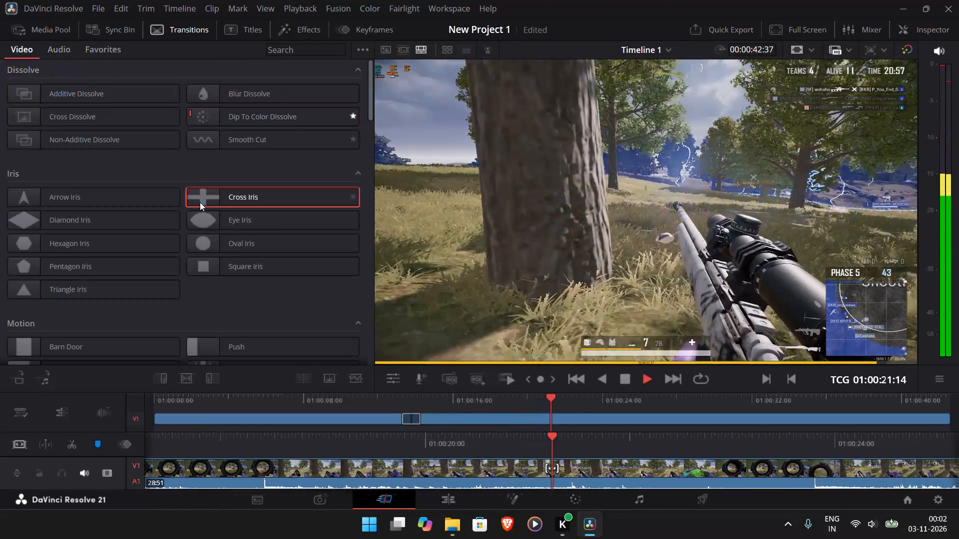
pyautogui.scroll(-12, 199, 202)
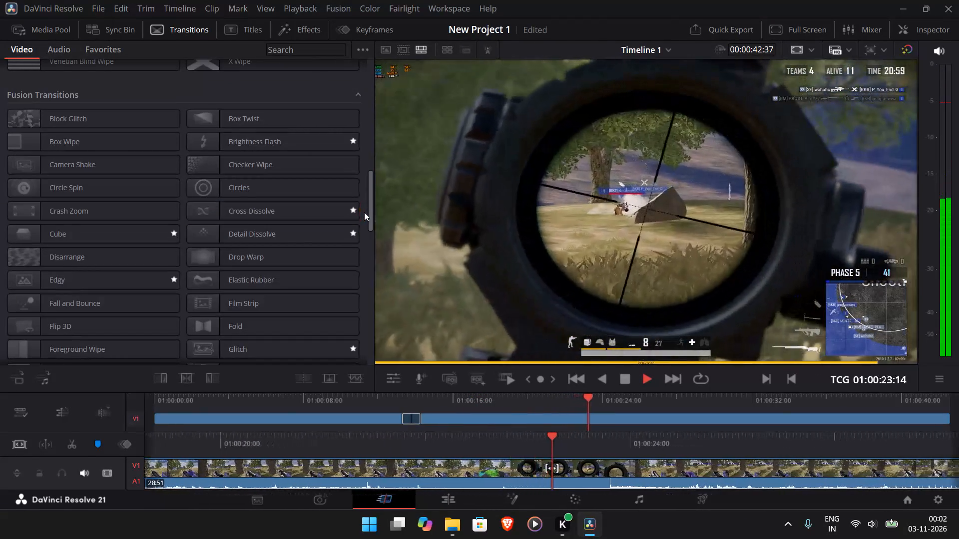
pyautogui.moveTo(364, 212); pyautogui.dragTo(366, 225)
pyautogui.moveTo(372, 221); pyautogui.dragTo(375, 265)
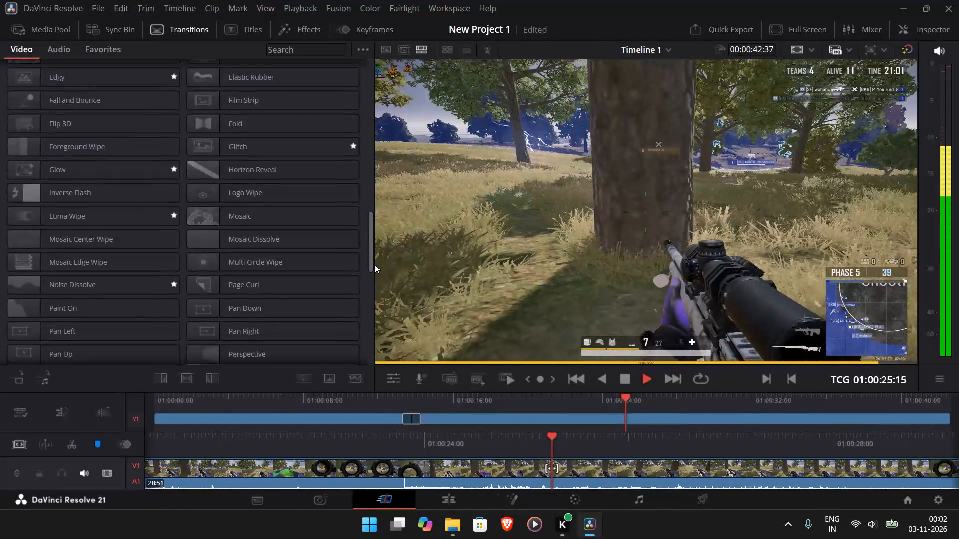
pyautogui.moveTo(375, 265); pyautogui.dragTo(367, 346)
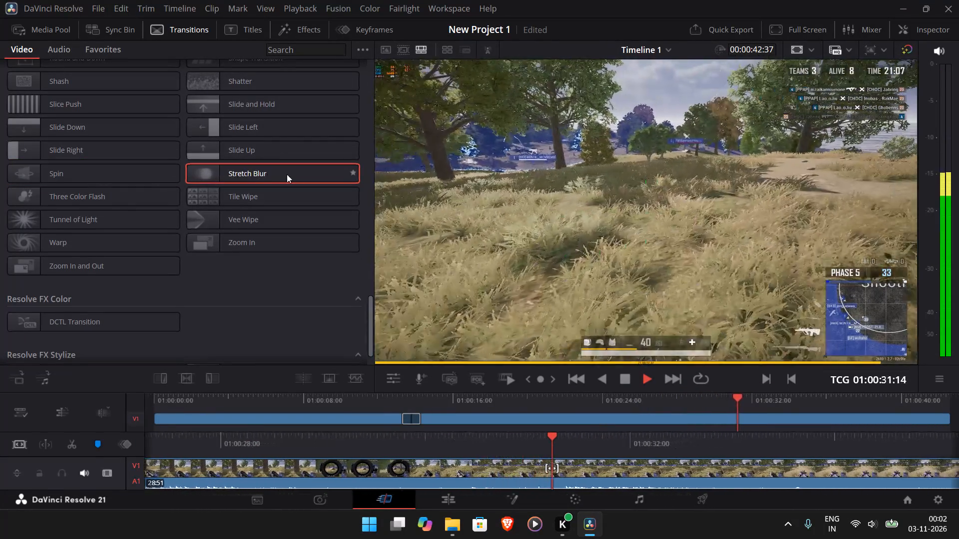
pyautogui.click(626, 376)
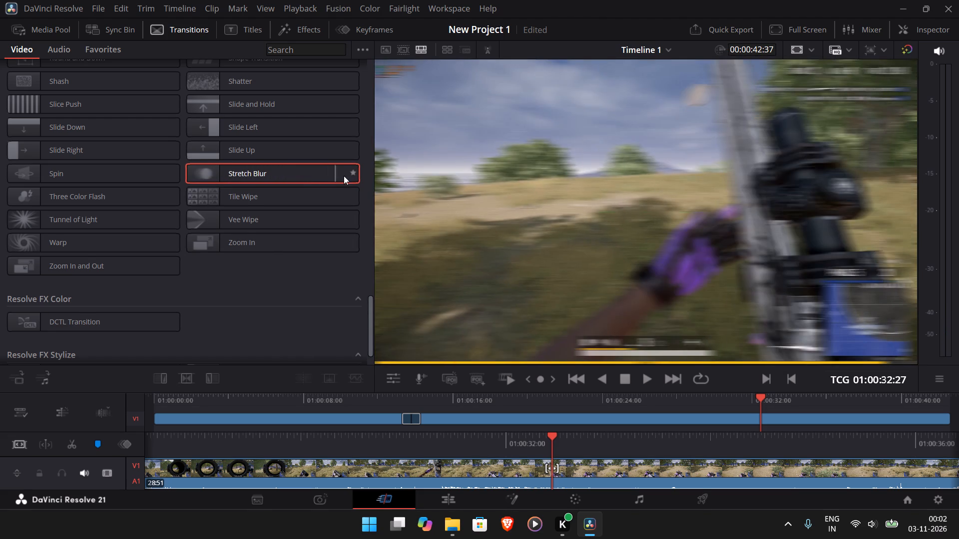
pyautogui.click(352, 173)
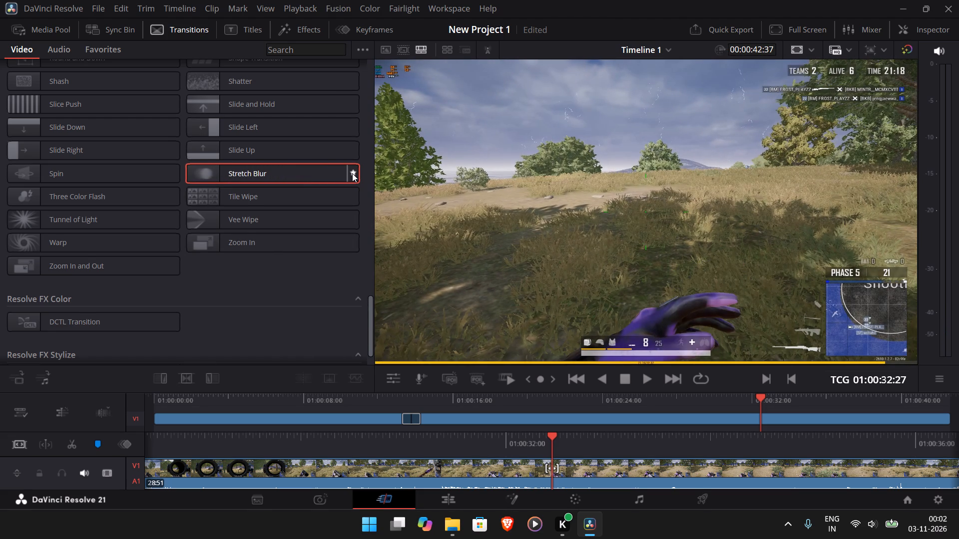
# Replace the Dip To Color Dissolve between the two clips with the Stretch Blur transition and play back the result.
pyautogui.click(105, 48)
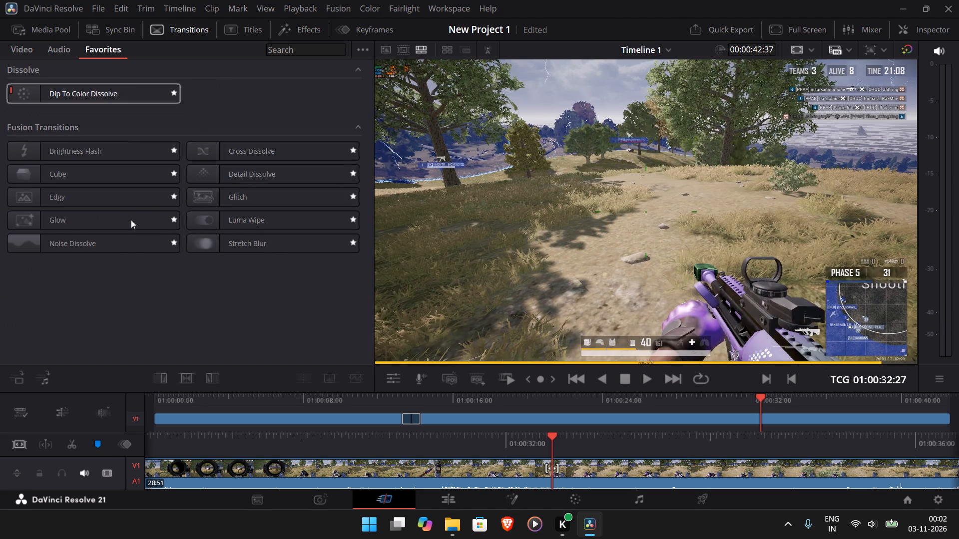
pyautogui.click(407, 415)
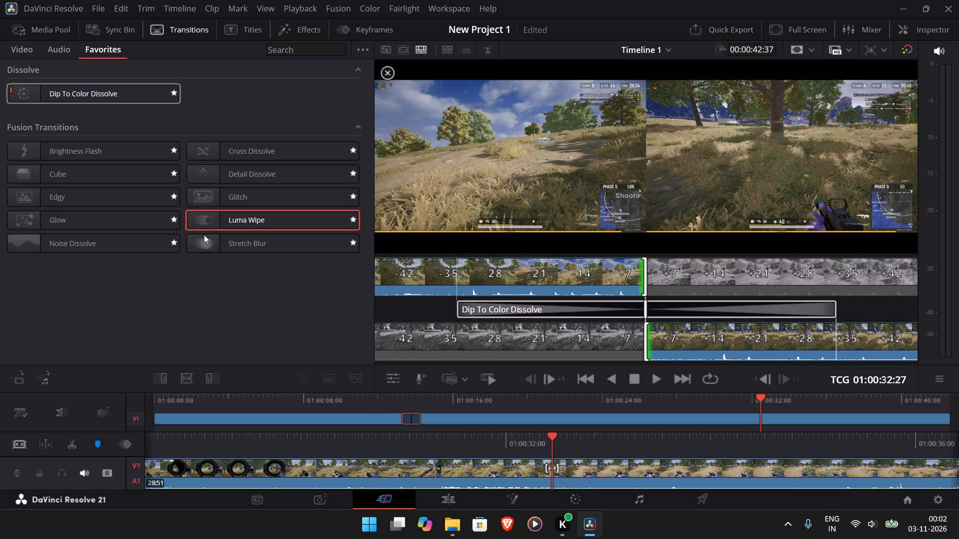
pyautogui.moveTo(216, 242); pyautogui.dragTo(407, 417)
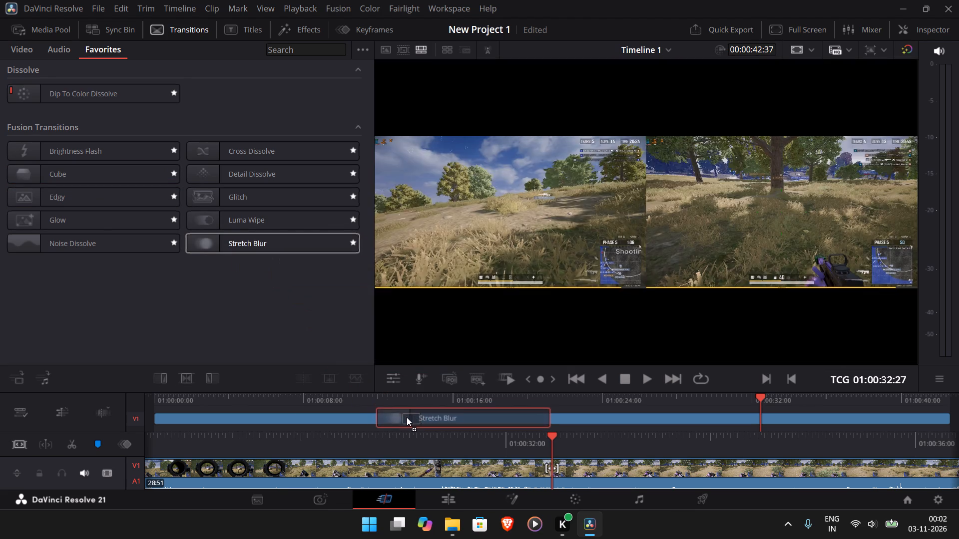
pyautogui.moveTo(407, 417); pyautogui.dragTo(405, 418)
pyautogui.click(399, 407)
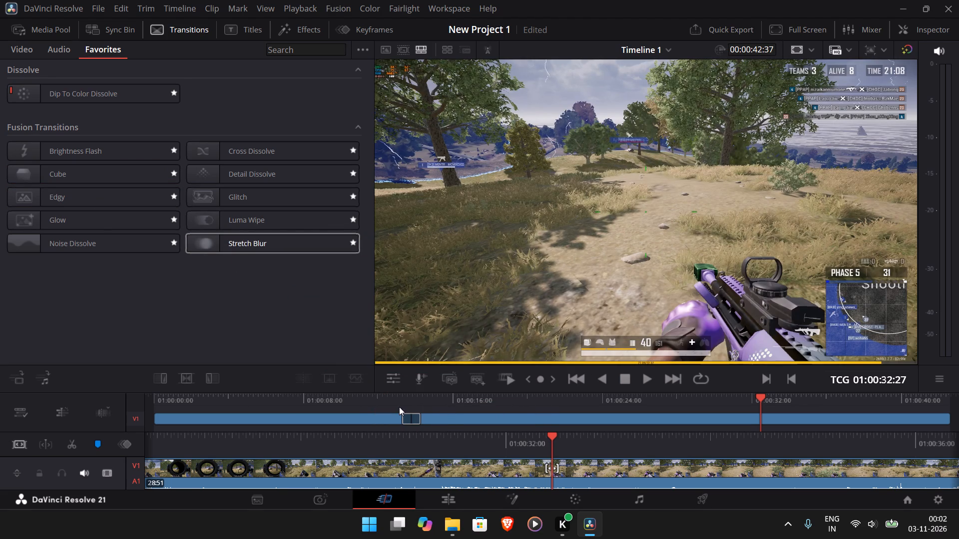
pyautogui.click(393, 403)
pyautogui.click(652, 377)
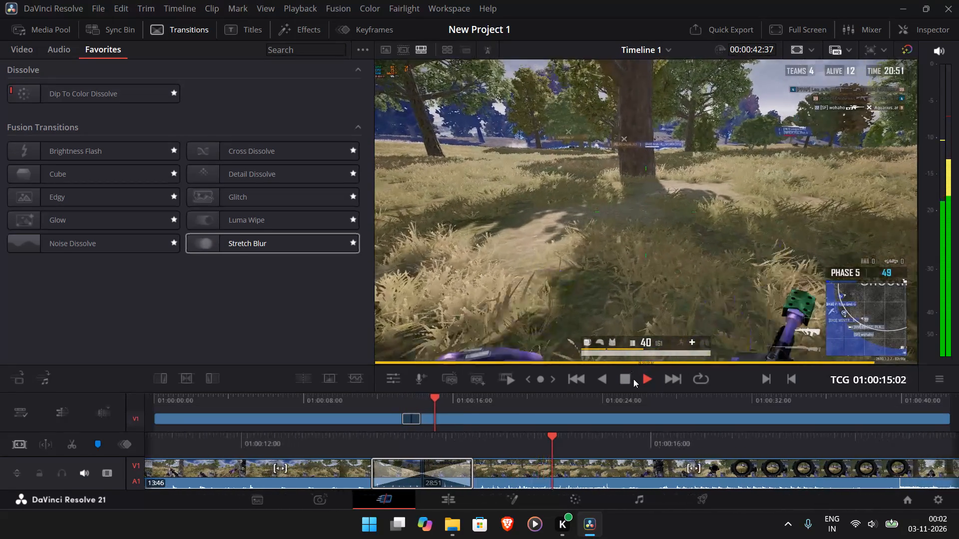
pyautogui.click(780, 405)
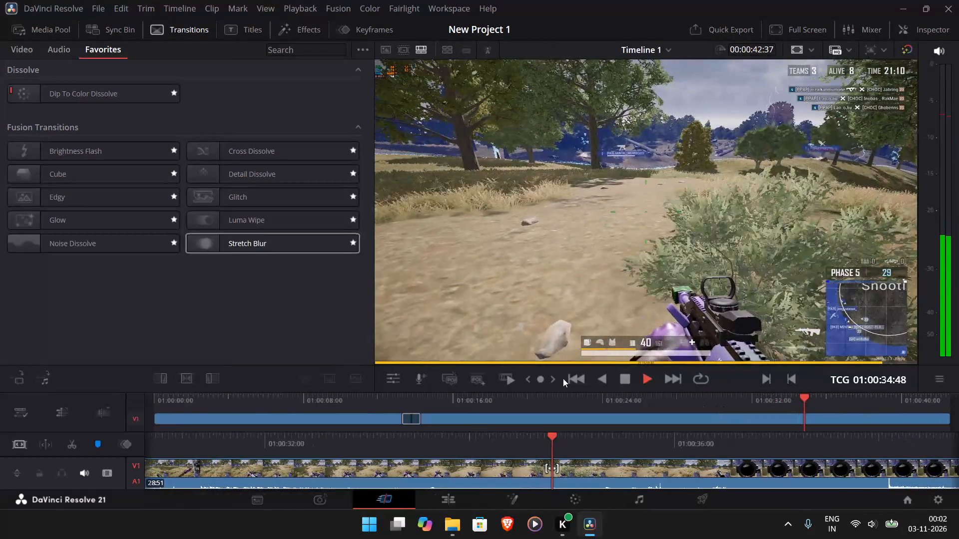
# Quick-export the finished highlight to the PUBG Clutches folder under the file name FPP 1v3 M24.
pyautogui.click(704, 31)
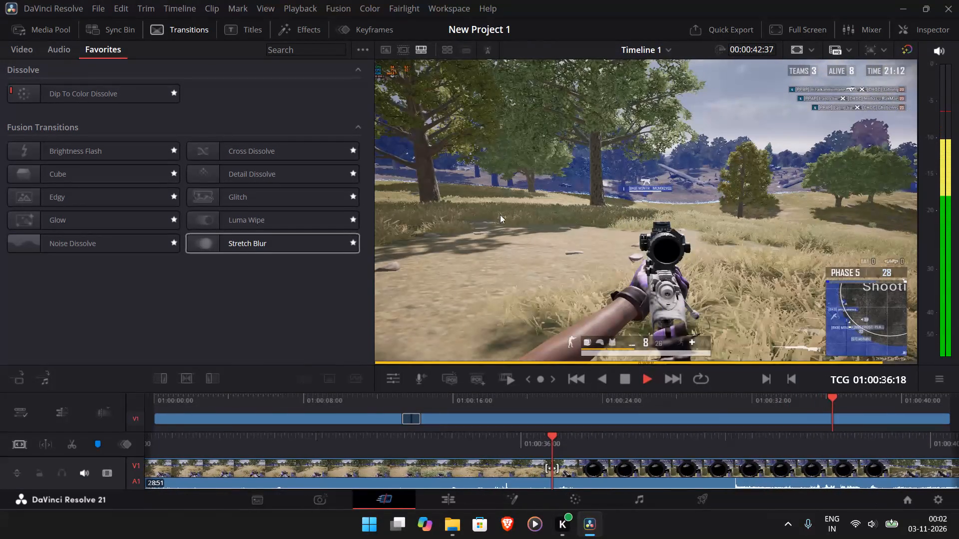
pyautogui.click(660, 370)
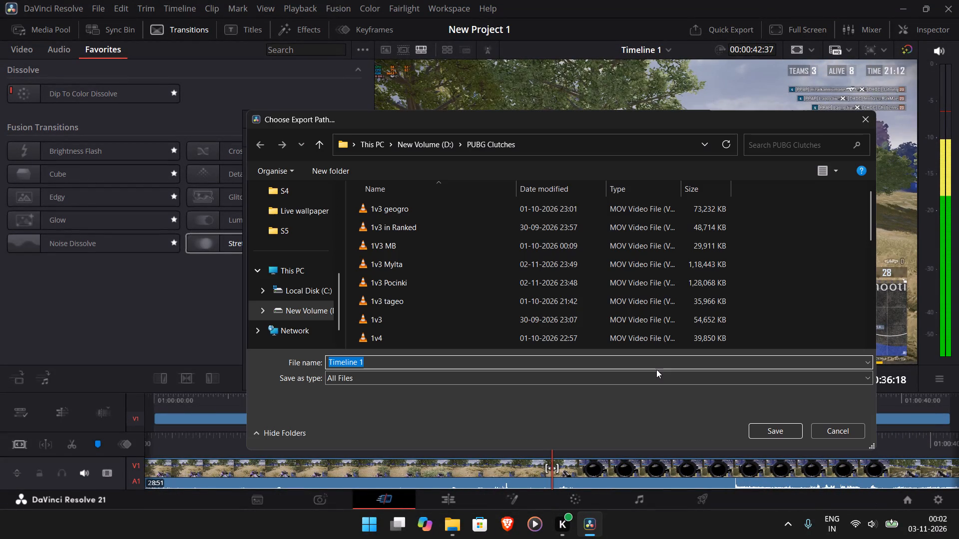
pyautogui.press('`')
pyautogui.press('BackSpace')
pyautogui.press('f')
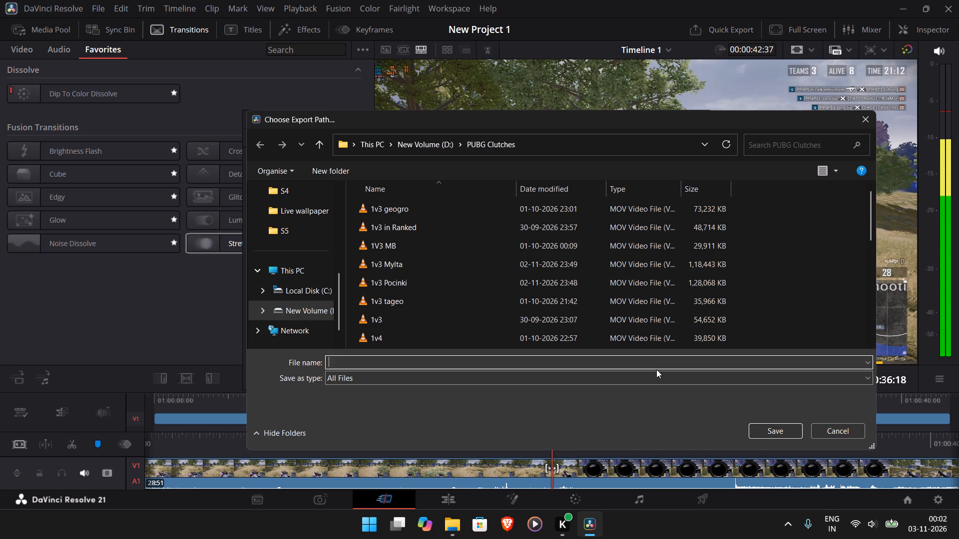
pyautogui.press('BackSpace')
pyautogui.write('FPP')
pyautogui.press('space')
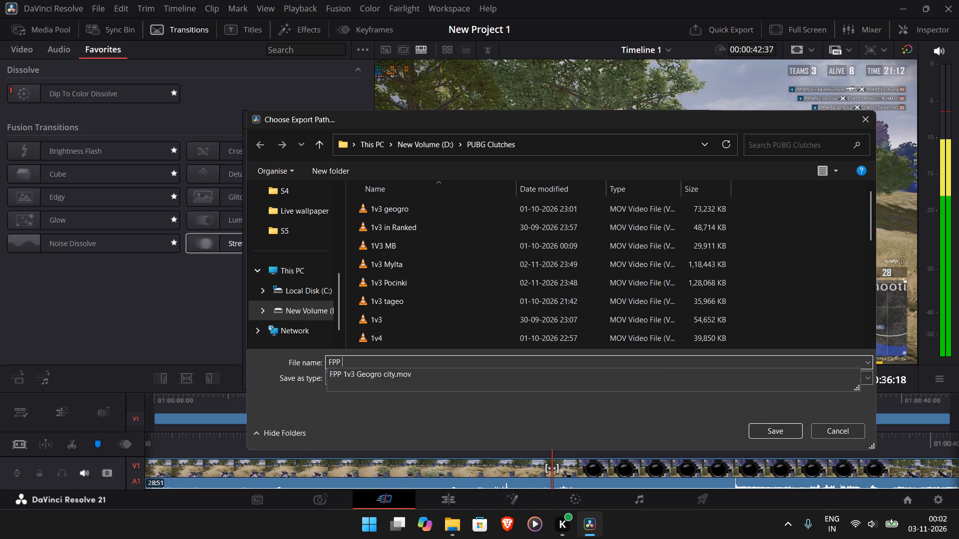
pyautogui.write('1v3')
pyautogui.press('space')
pyautogui.write('with M')
pyautogui.hotkey('shift', 'BackSpace')
pyautogui.press('BackSpace')
pyautogui.press('BackSpace')
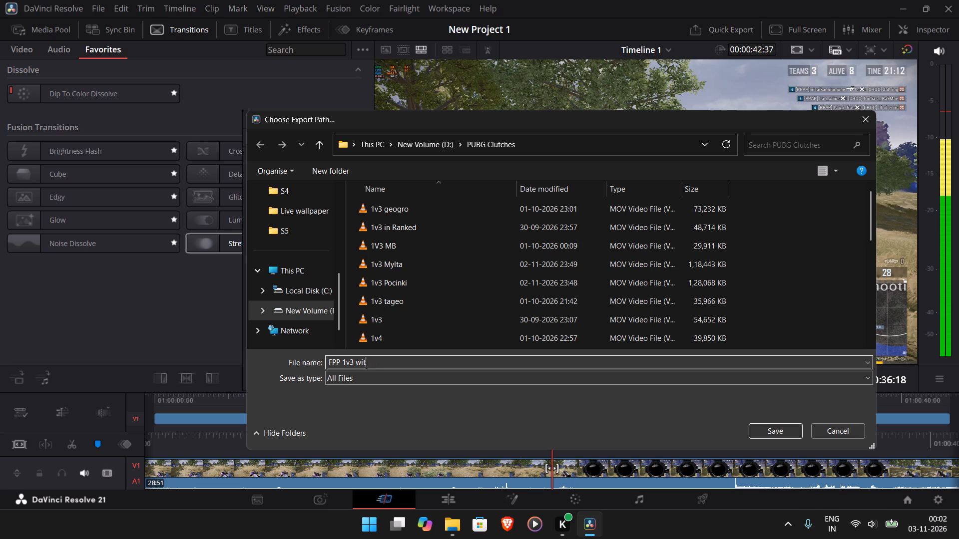
pyautogui.press('BackSpace')
pyautogui.press('BackSpace')
pyautogui.press('BackSpace')
pyautogui.write('M@$')
pyautogui.press('BackSpace')
pyautogui.press('BackSpace')
pyautogui.write('24')
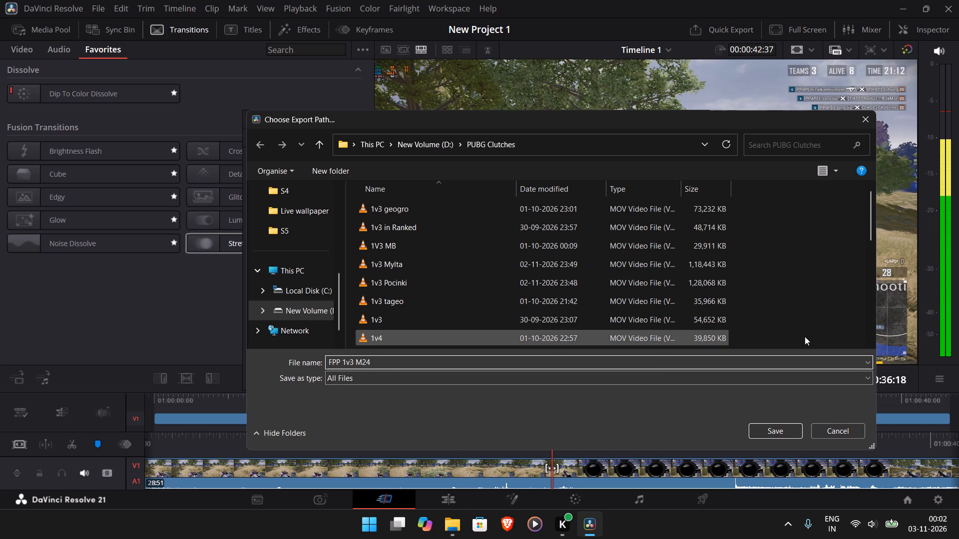
pyautogui.click(780, 437)
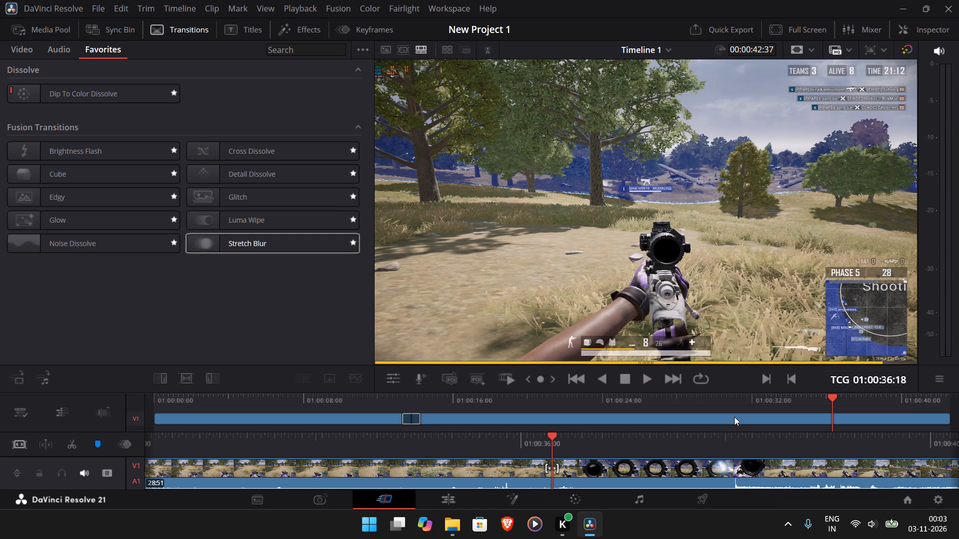
# Check the exported video in the PUBG Clutches folder in File Explorer and return to DaVinci Resolve.
pyautogui.click(440, 532)
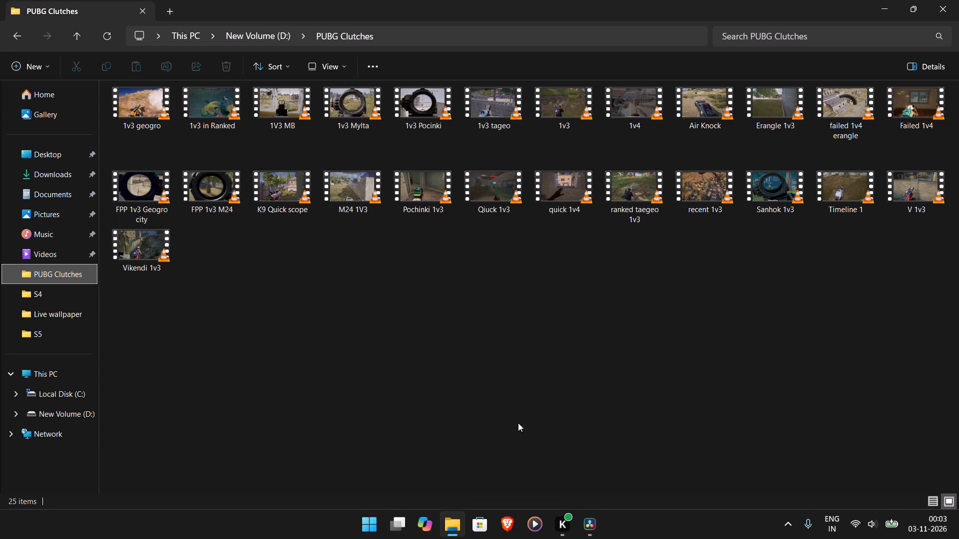
pyautogui.click(596, 517)
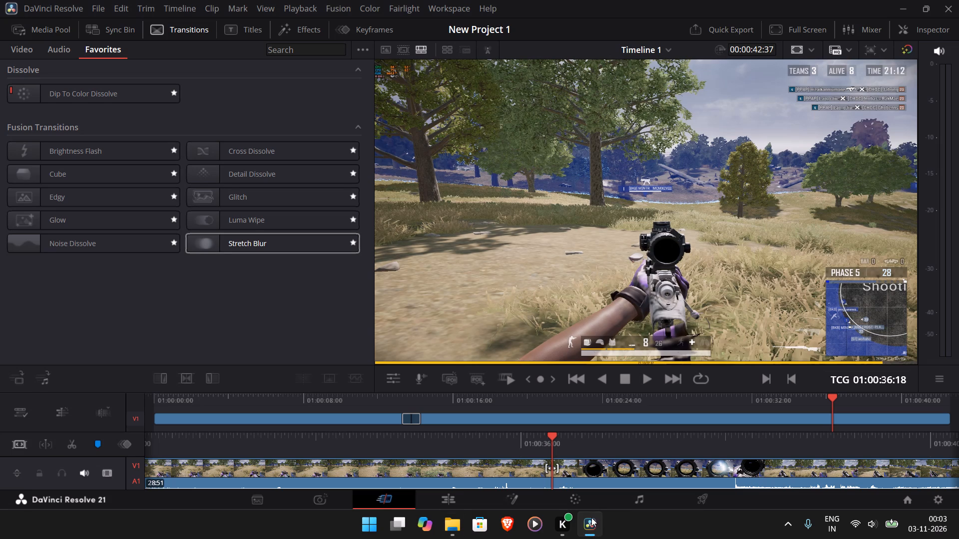